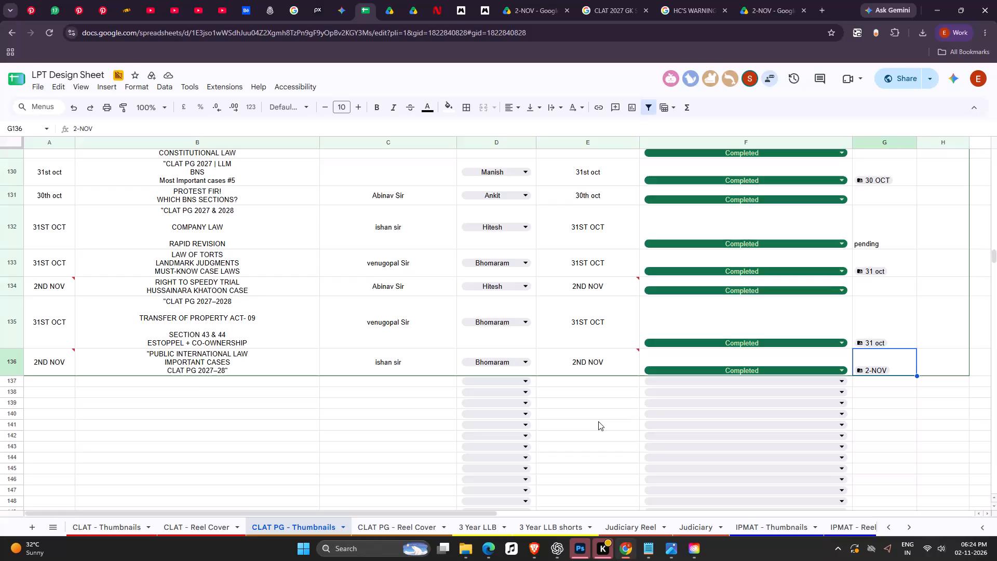
Review the LPT Design Sheet's worksheets, from CLAT PG - Reel Cover through IPMAT - Reel Cover, for thumbnail and reel topics still pending.
click(385, 531)
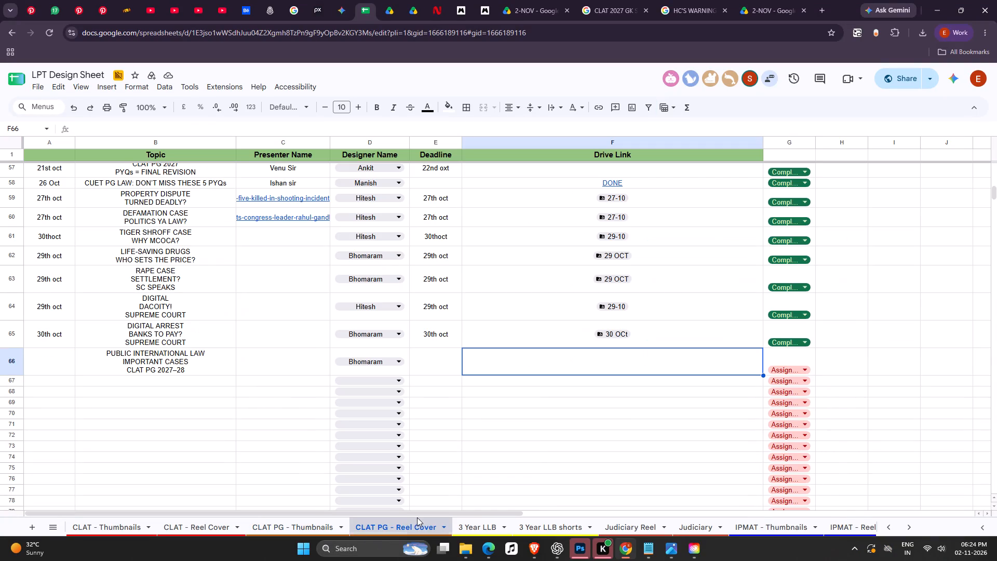
click(474, 526)
click(533, 529)
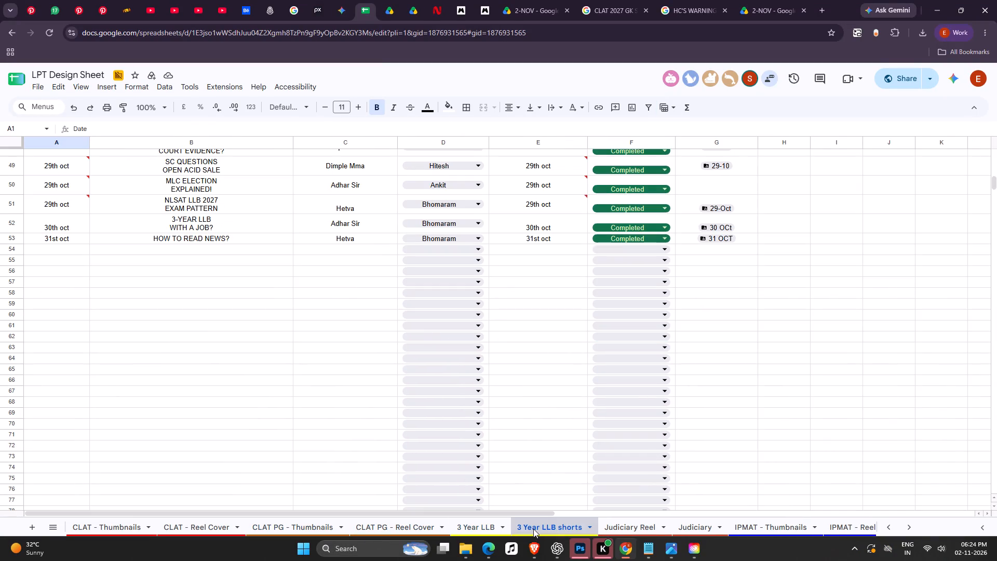
click(624, 530)
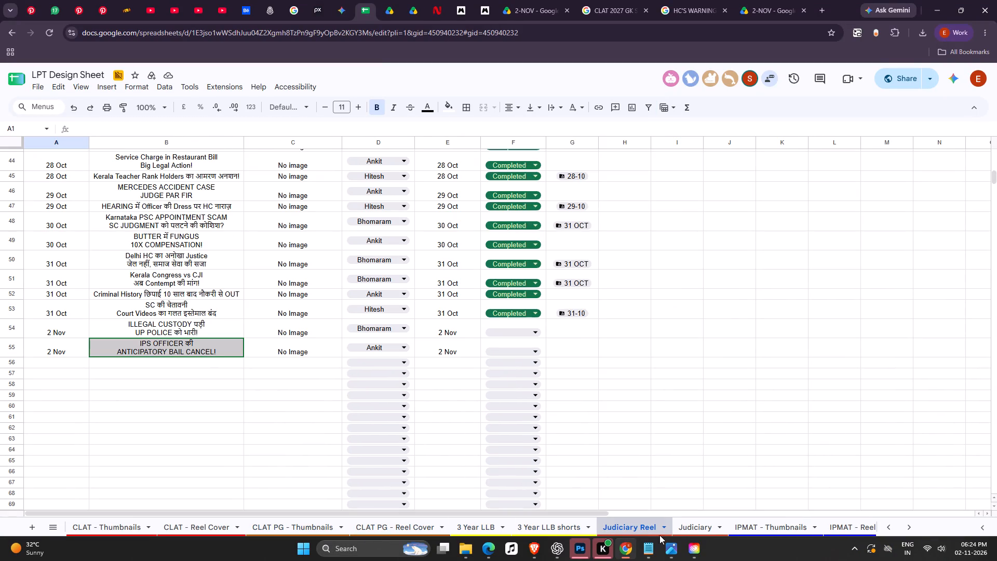
click(684, 534)
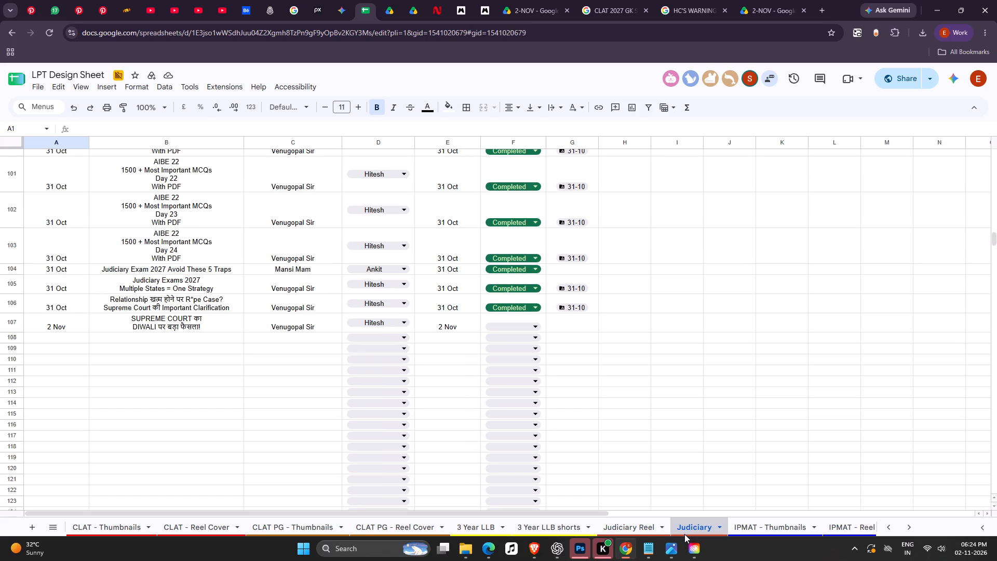
click(746, 528)
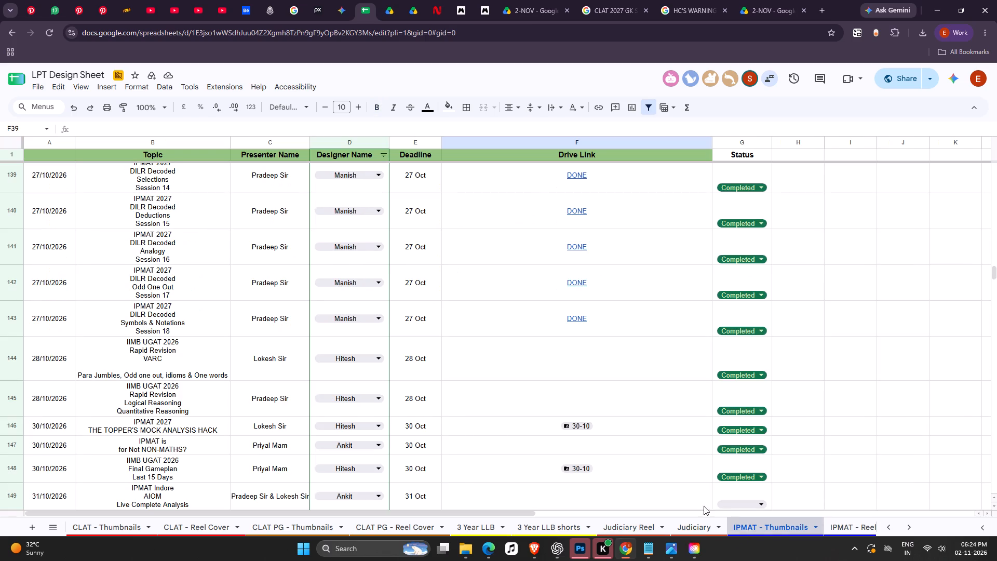
scroll(495, 359, down, 7)
scroll(492, 377, down, 16)
scroll(489, 393, up, 8)
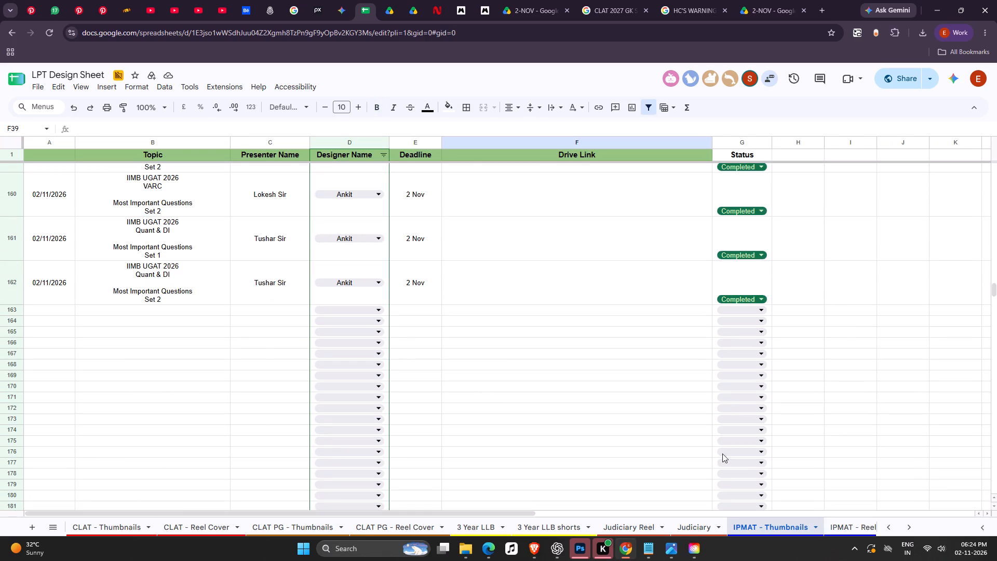
click(843, 526)
scroll(475, 348, down, 16)
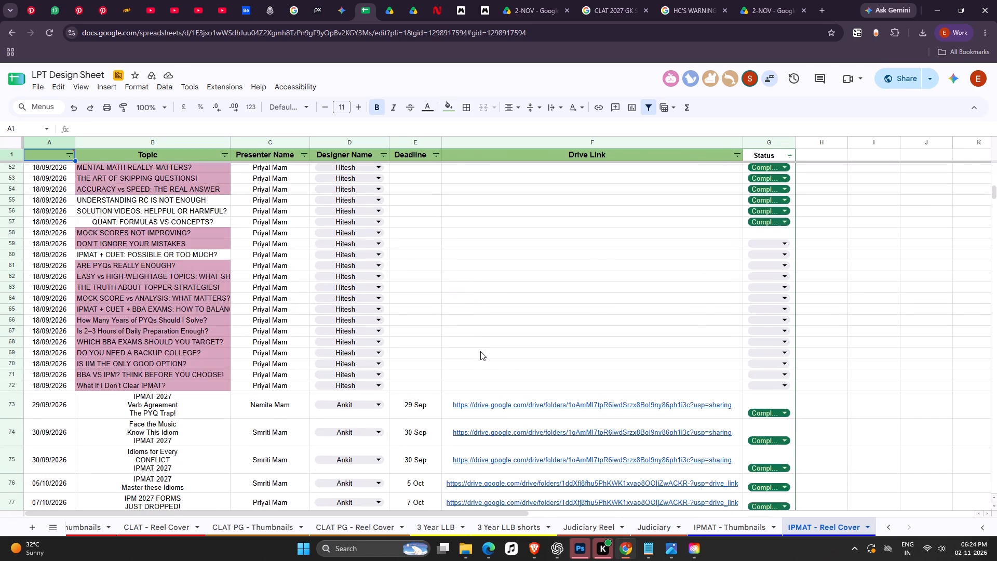
scroll(480, 351, down, 18)
scroll(487, 350, up, 6)
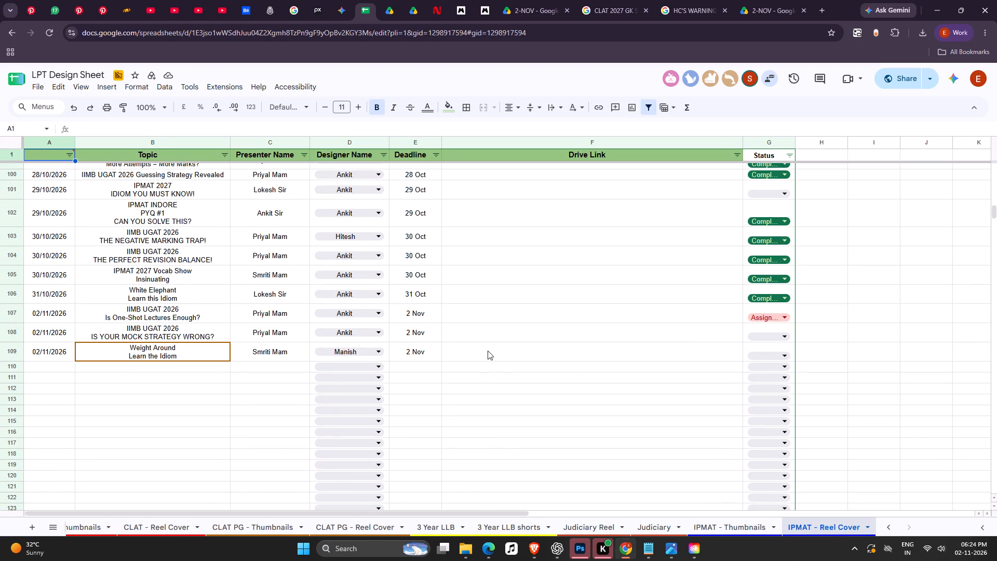
click(511, 531)
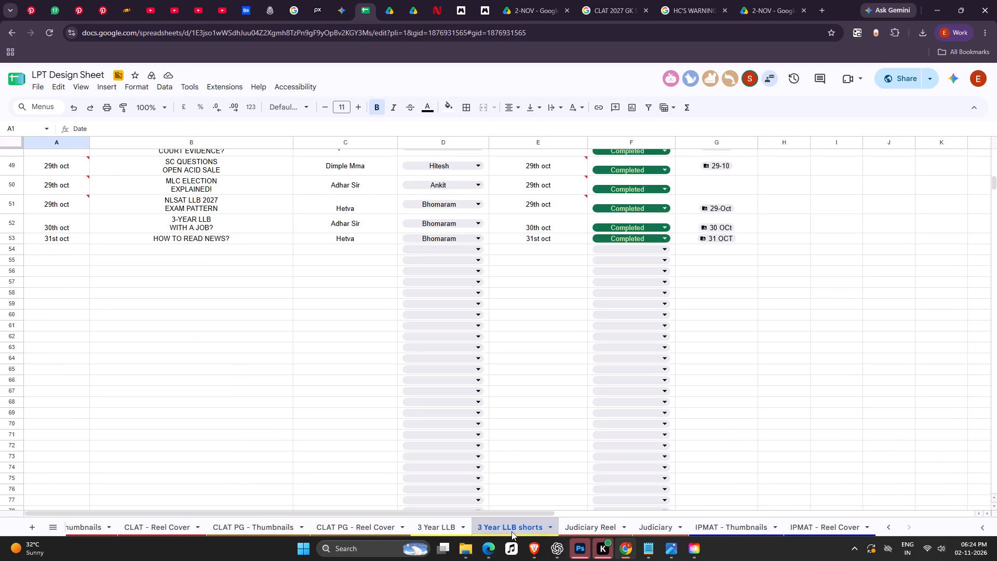
Copy the topic text "ILLEGAL CUSTODY पड़ी UP POLICE को भारी!" from row 54 of the Judiciary Reel sheet.
click(598, 525)
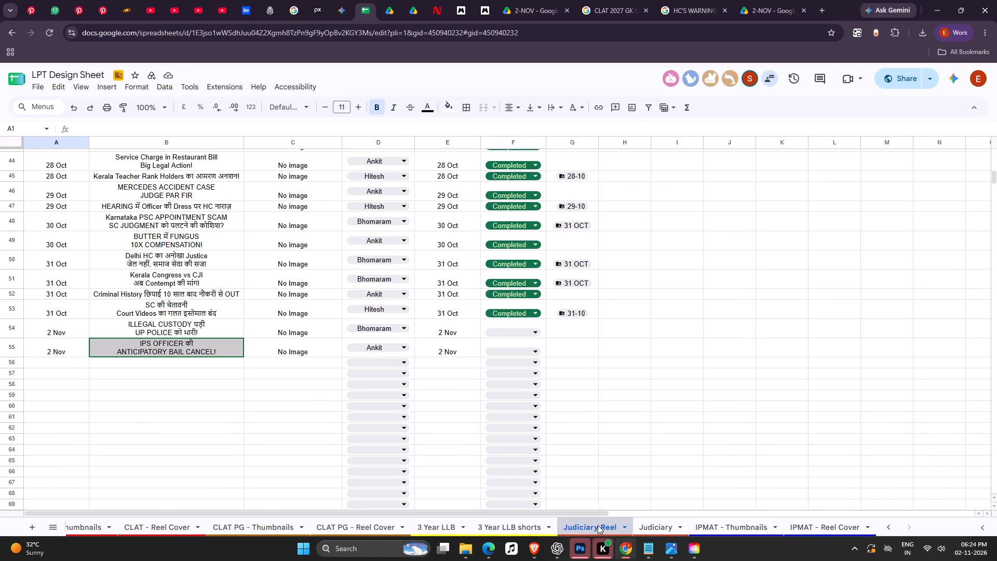
double_click(175, 326)
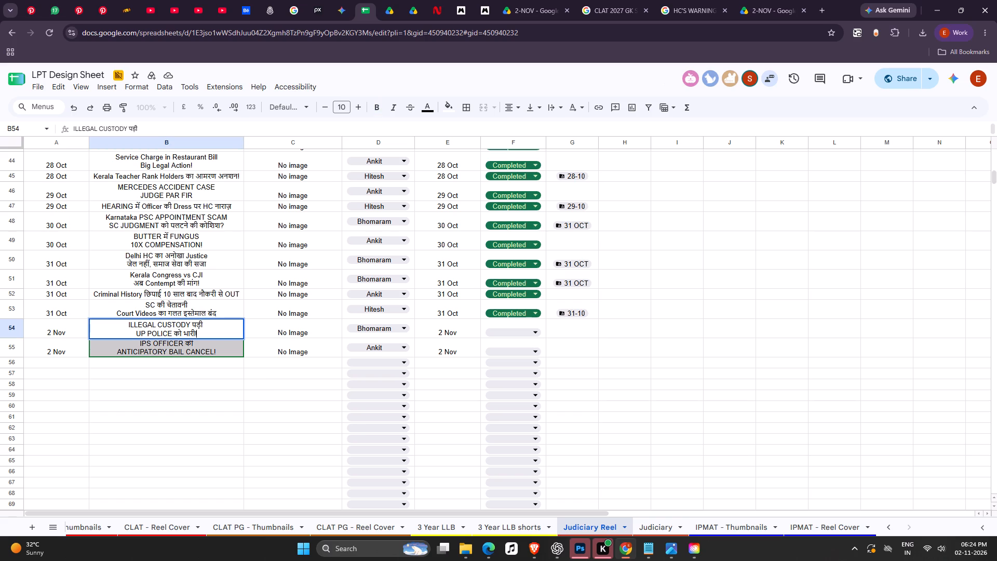
drag(112, 325, 228, 330)
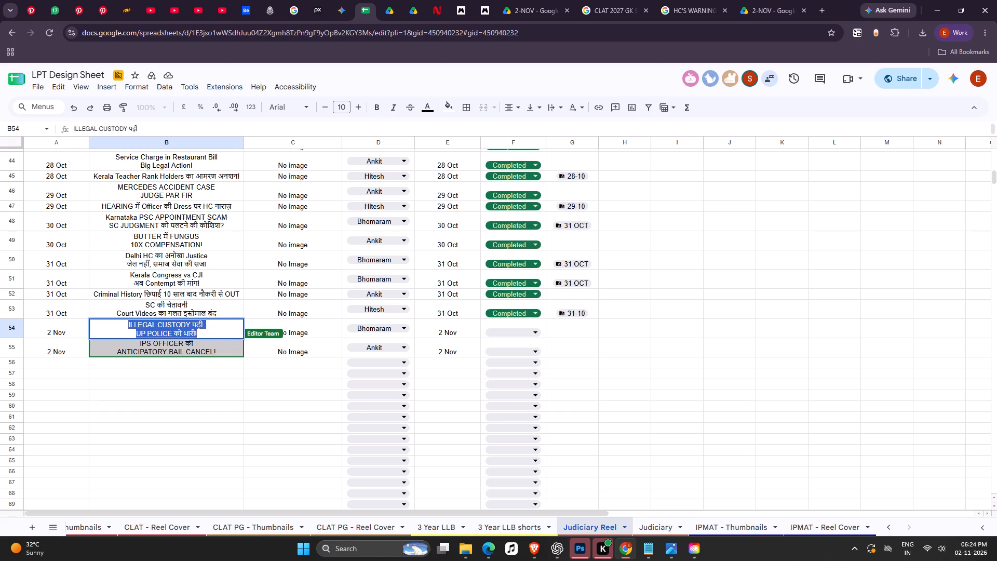
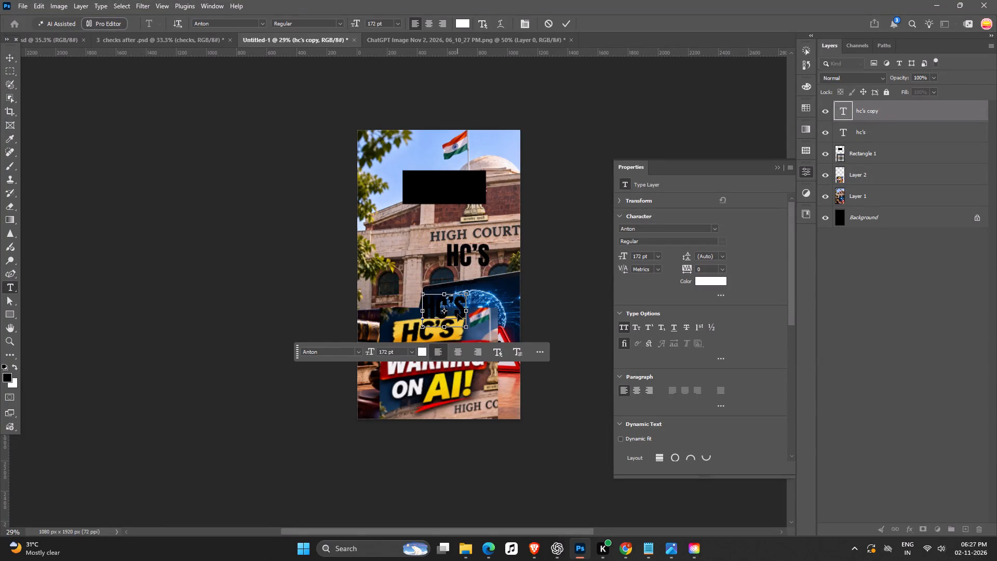
key(ctrl+BackSpace)
key(ctrl+v)
key(Return)
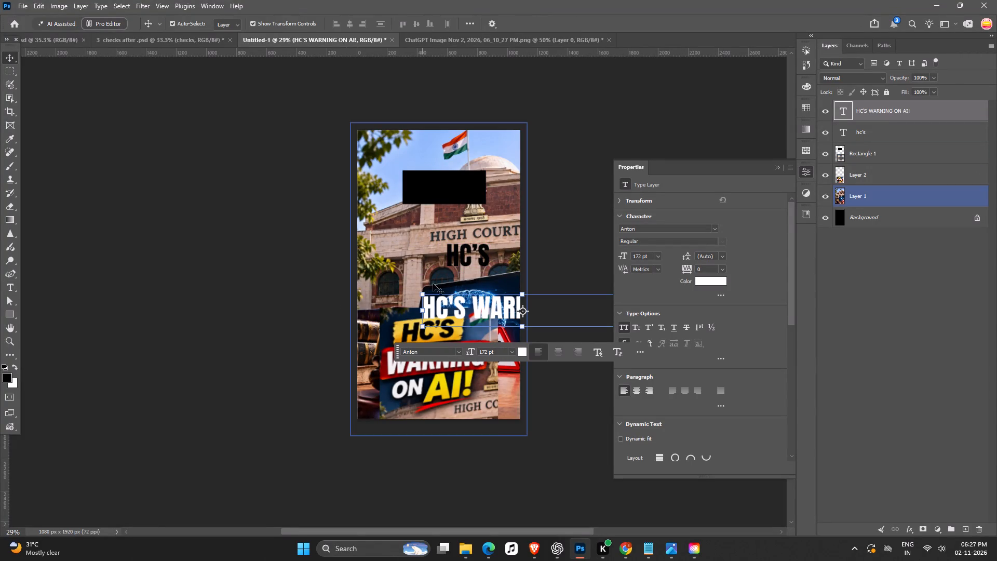
Split "HC'S" off the headline into its own duplicated text layer over the black rectangle.
double_click(457, 310)
drag(466, 309, 361, 323)
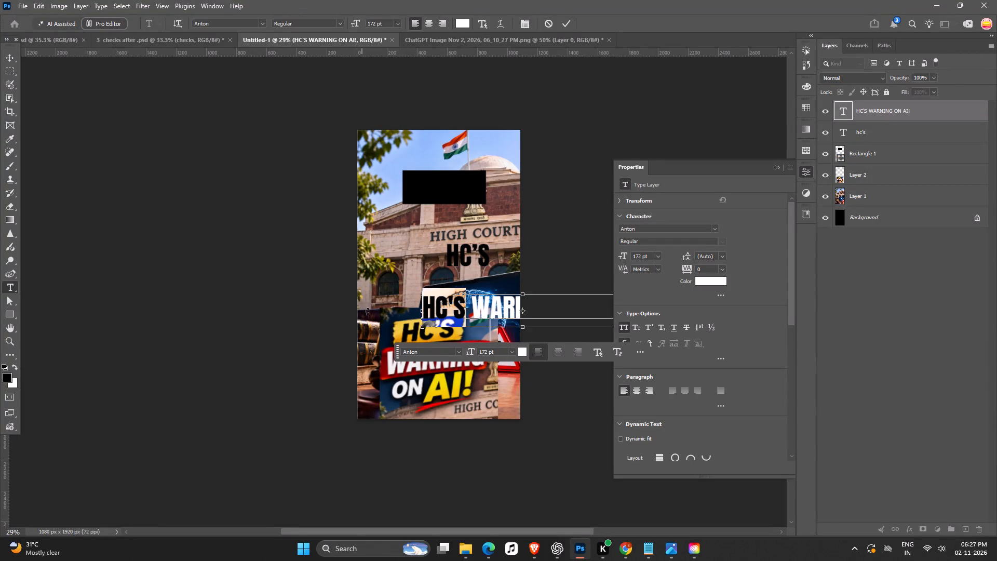
key(ctrl+x)
click(598, 105)
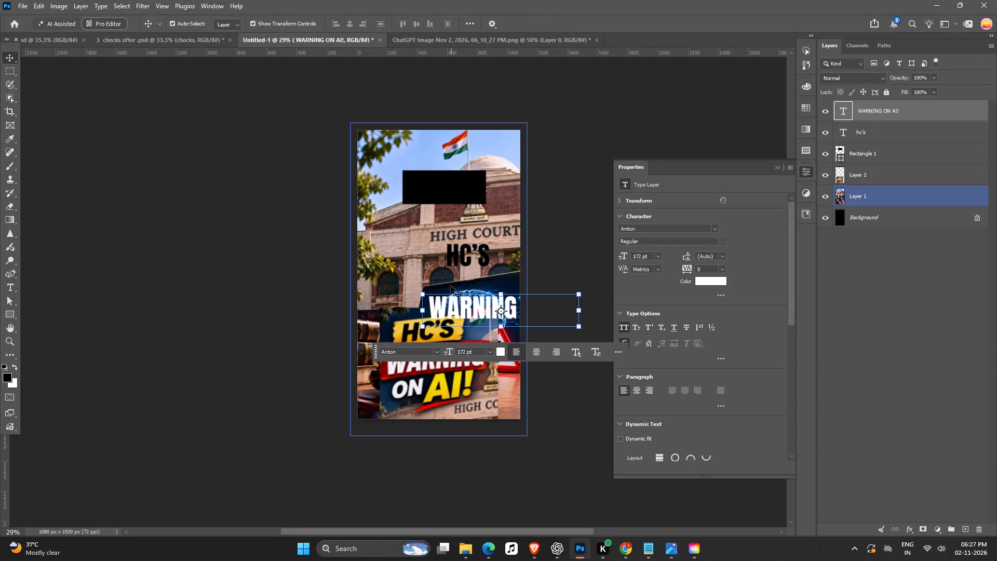
alt+drag(461, 311, 433, 190)
double_click(433, 190)
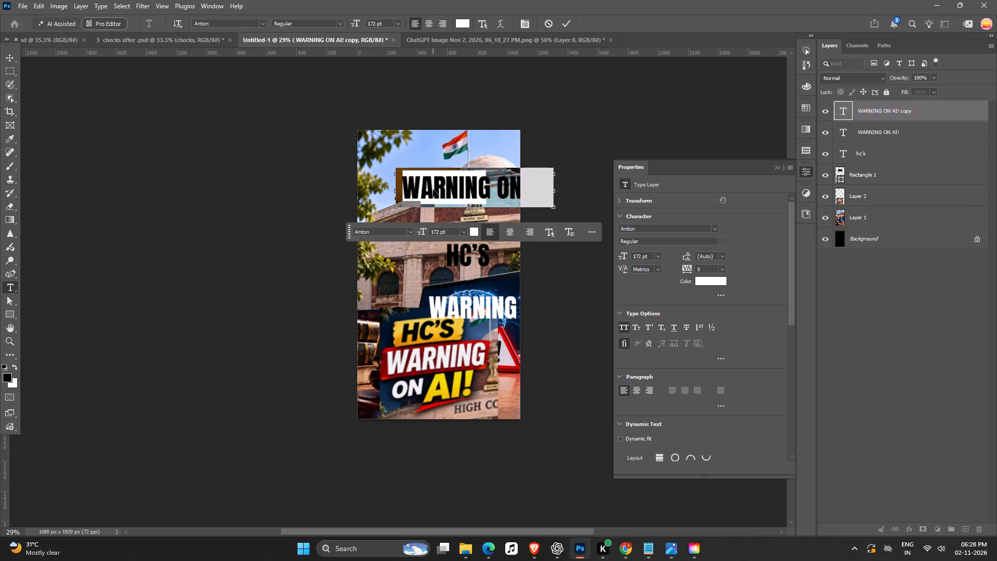
key(ctrl+BackSpace)
key(ctrl+BackSpace)
key(ctrl+v)
key(Return)
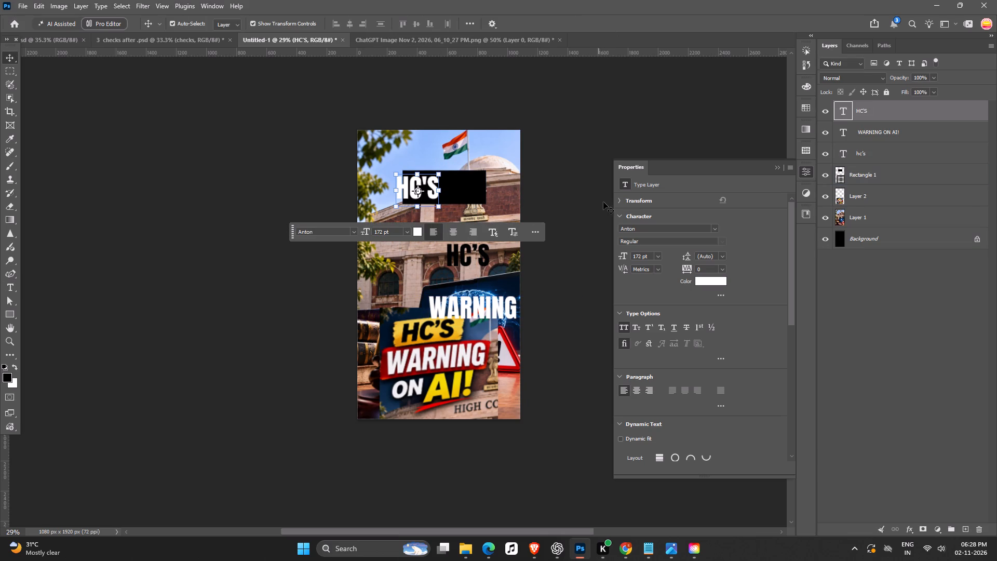
click(609, 196)
Move the "WARNING ON AI!" text up to sit just below the white "HC'S" text.
click(456, 256)
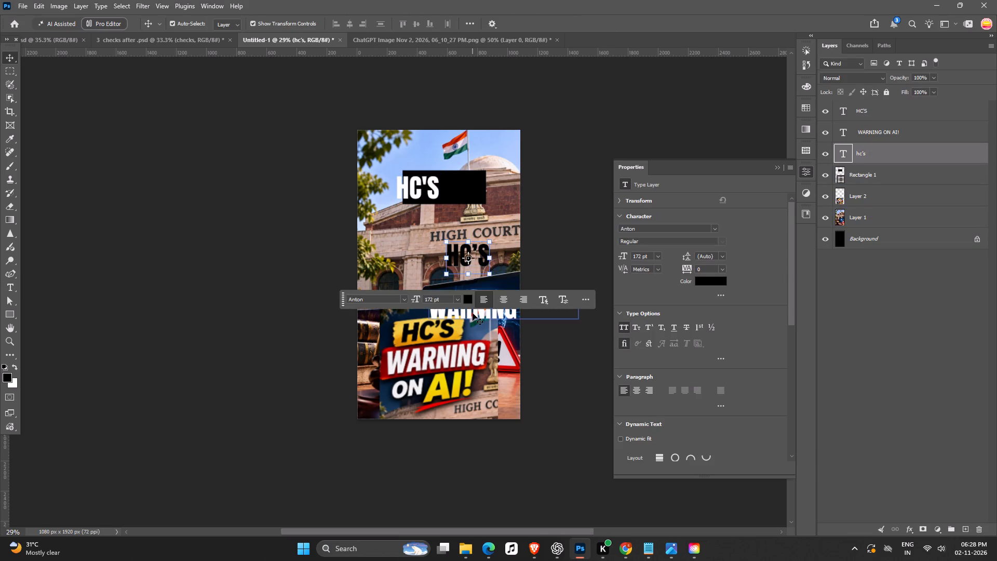
drag(473, 313, 411, 229)
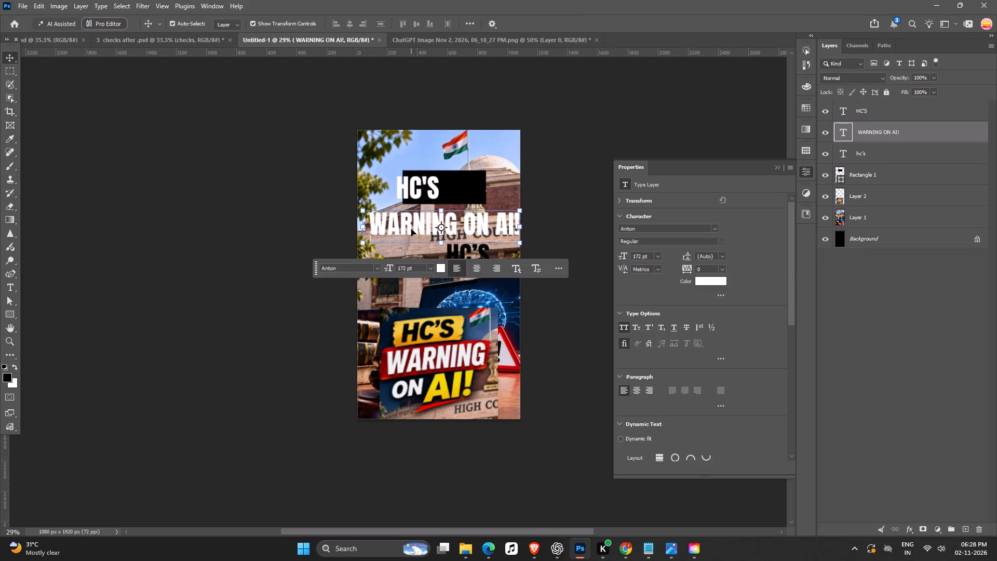
Split "ON AI!" off the "WARNING ON AI!" text into its own duplicated text layer lower on the cover.
double_click(487, 222)
drag(467, 222, 615, 235)
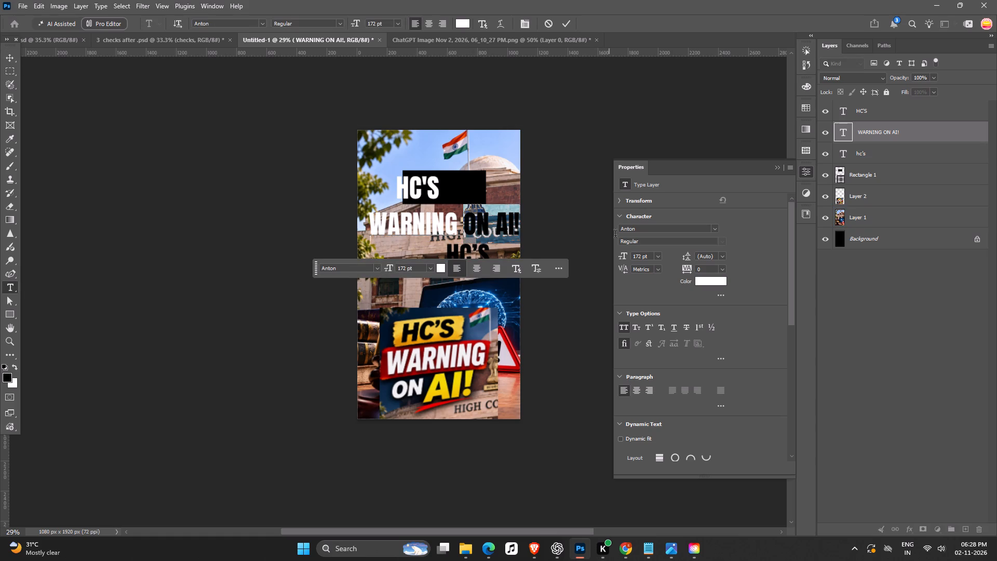
drag(615, 235, 616, 235)
key(ctrl+x)
click(588, 186)
click(561, 231)
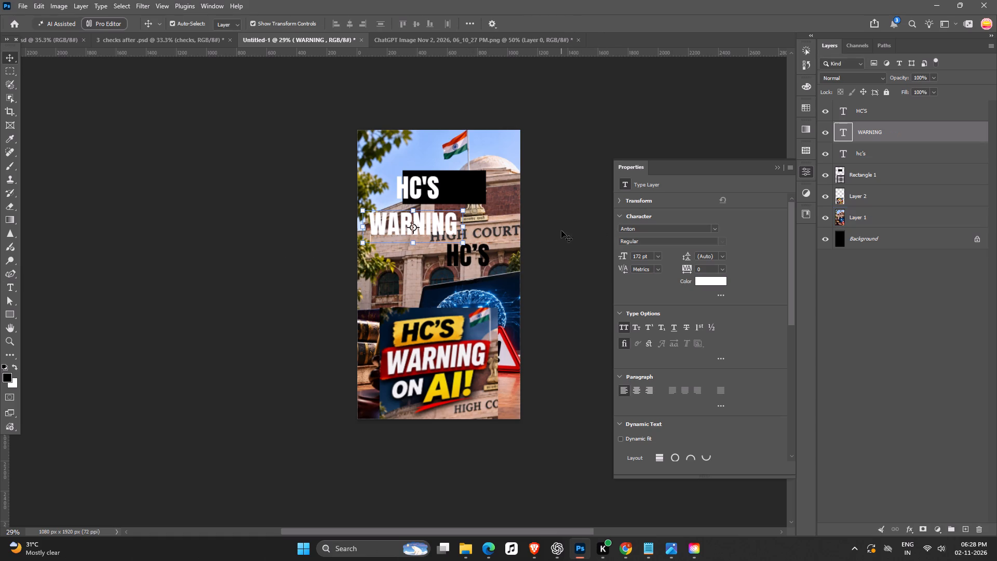
alt+drag(446, 229, 440, 306)
double_click(440, 306)
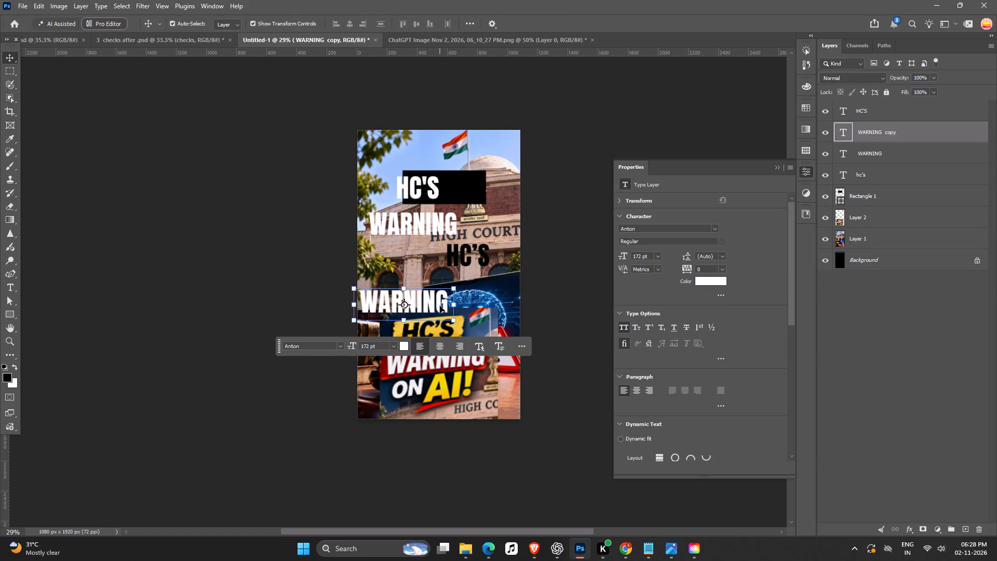
key(ctrl+BackSpace)
key(ctrl+v)
key(Return)
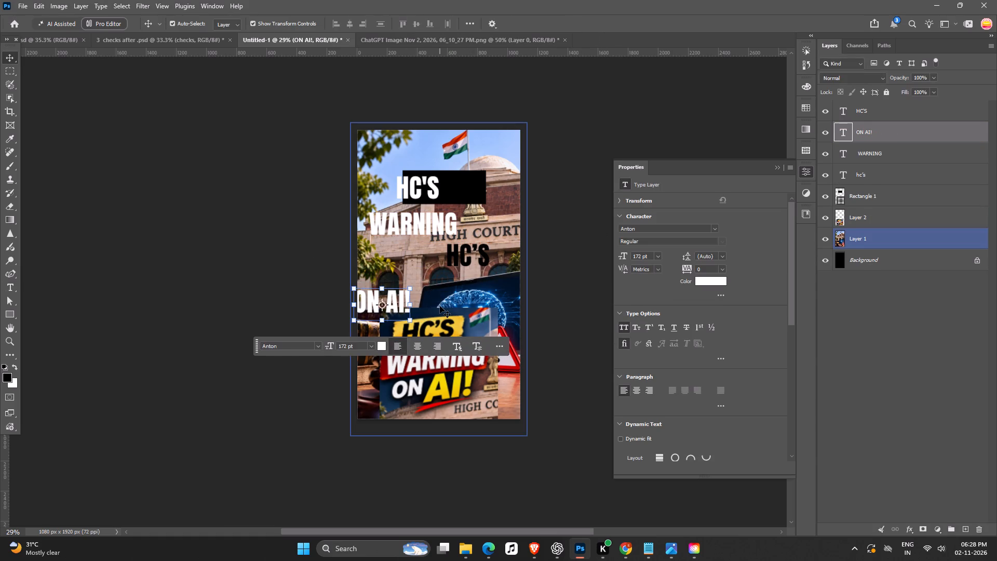
click(591, 291)
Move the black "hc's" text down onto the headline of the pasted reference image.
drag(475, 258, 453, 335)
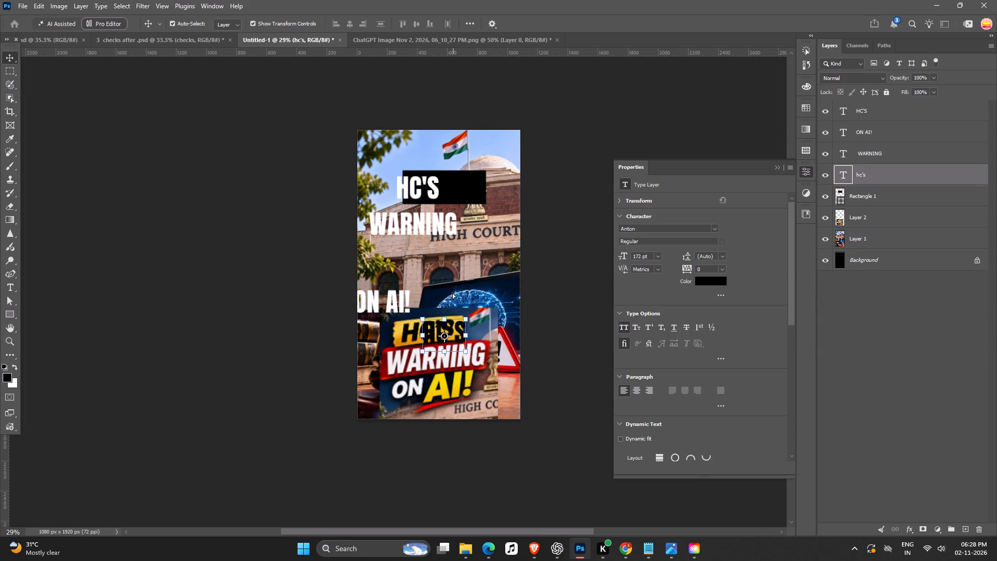
Move the black rectangle down behind "WARNING" and widen it to about 829 px.
drag(455, 190, 455, 222)
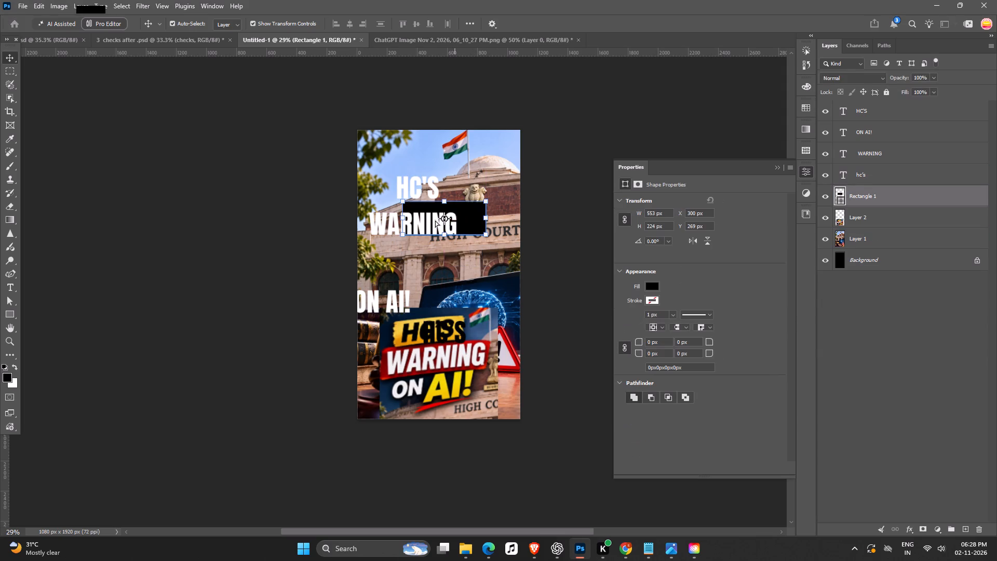
shift+drag(404, 220, 381, 223)
shift+drag(485, 222, 501, 222)
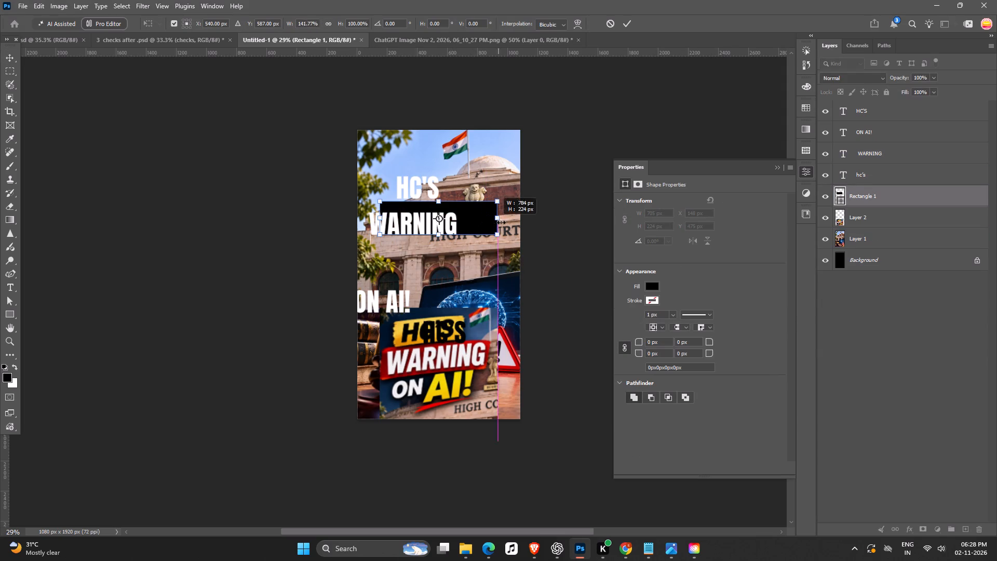
shift+drag(501, 222, 504, 221)
key(plus)
key(Return)
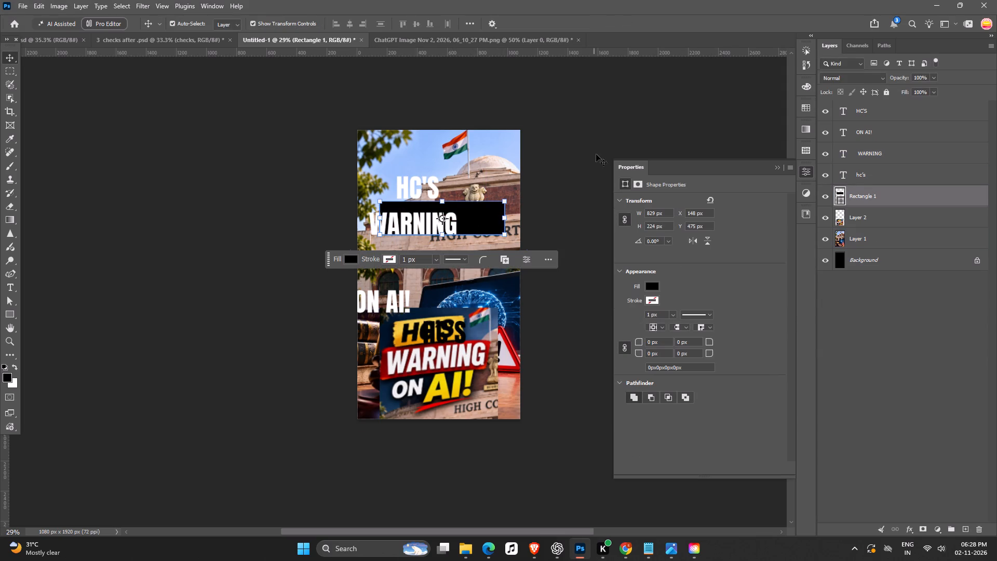
drag(592, 127, 587, 129)
Align the "WARNING" text and the black rectangle on their horizontal and vertical centres.
click(493, 218)
shift+click(445, 224)
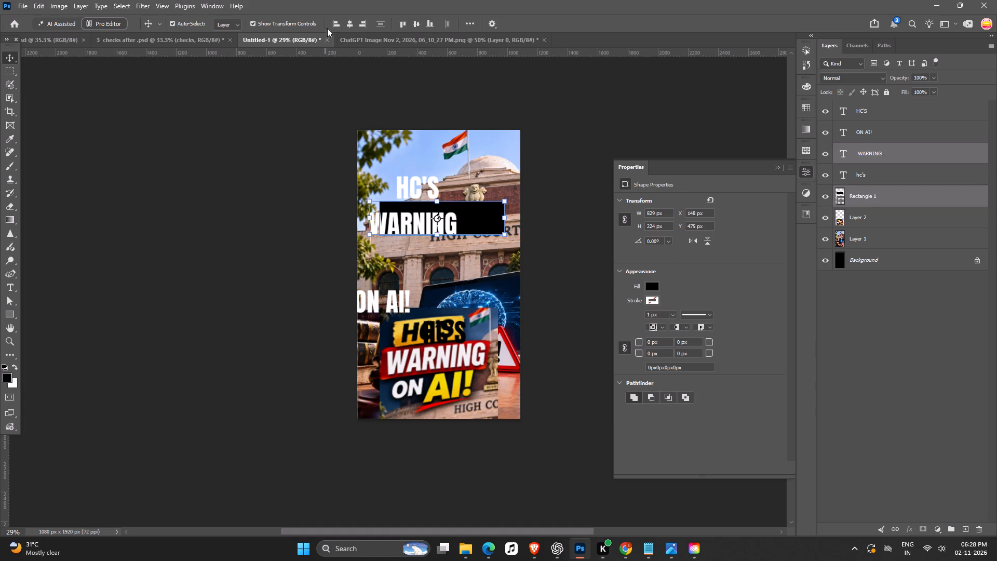
click(348, 23)
click(420, 20)
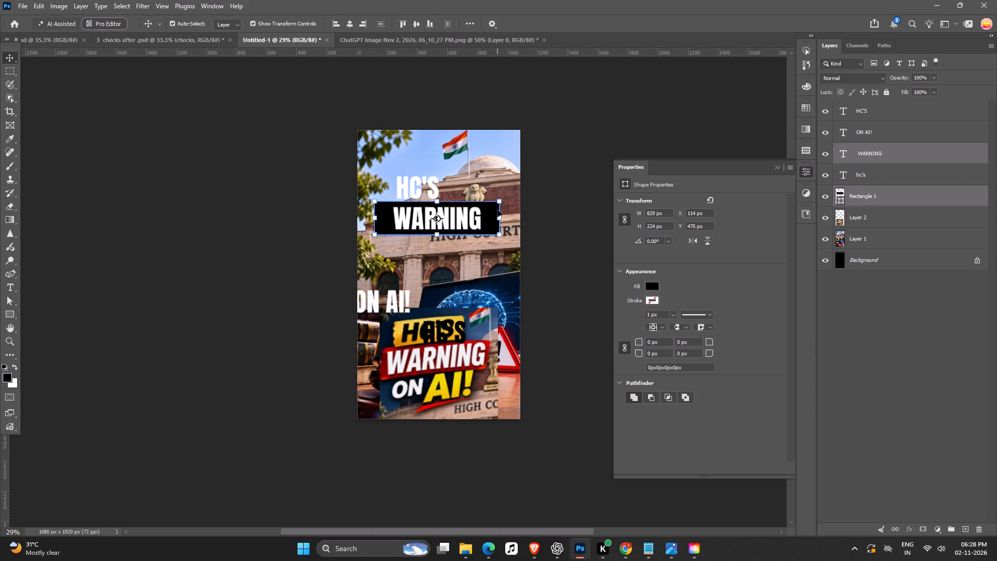
drag(561, 180, 557, 184)
Enlarge the "WARNING" text to about 219.6 pt so it fills the black rectangle.
click(484, 214)
click(475, 218)
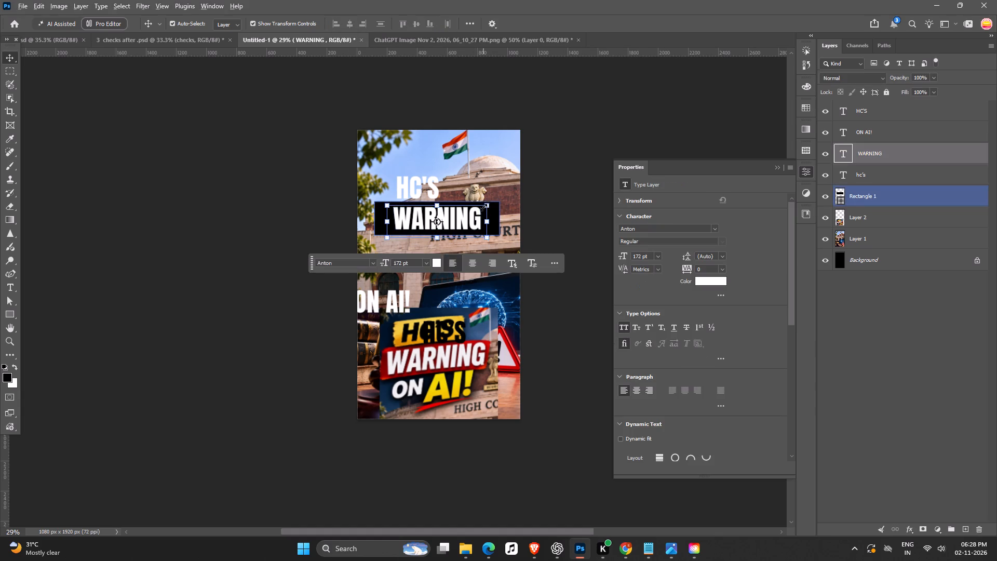
alt+drag(487, 206, 501, 202)
key(Return)
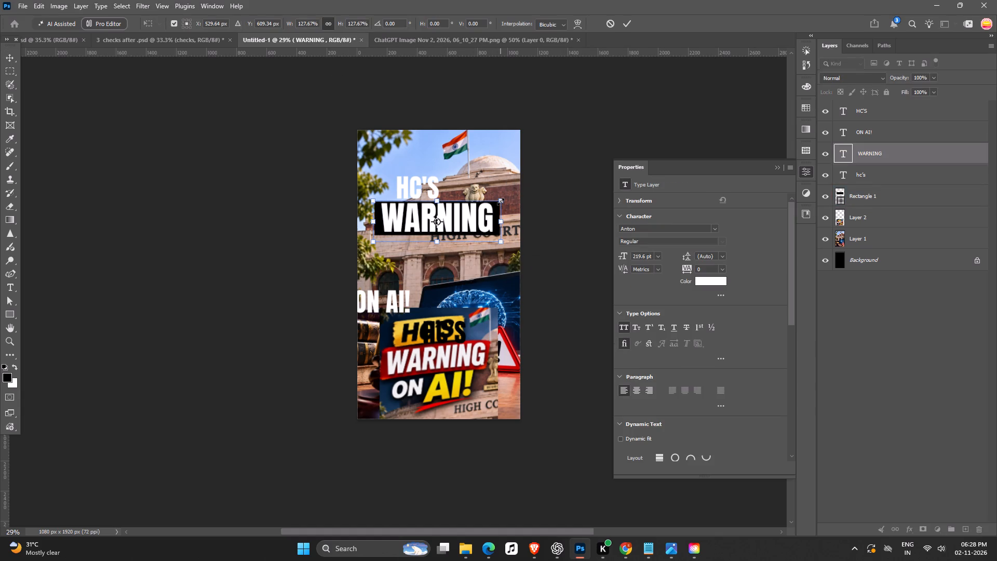
scroll(501, 202, up, 1)
click(645, 132)
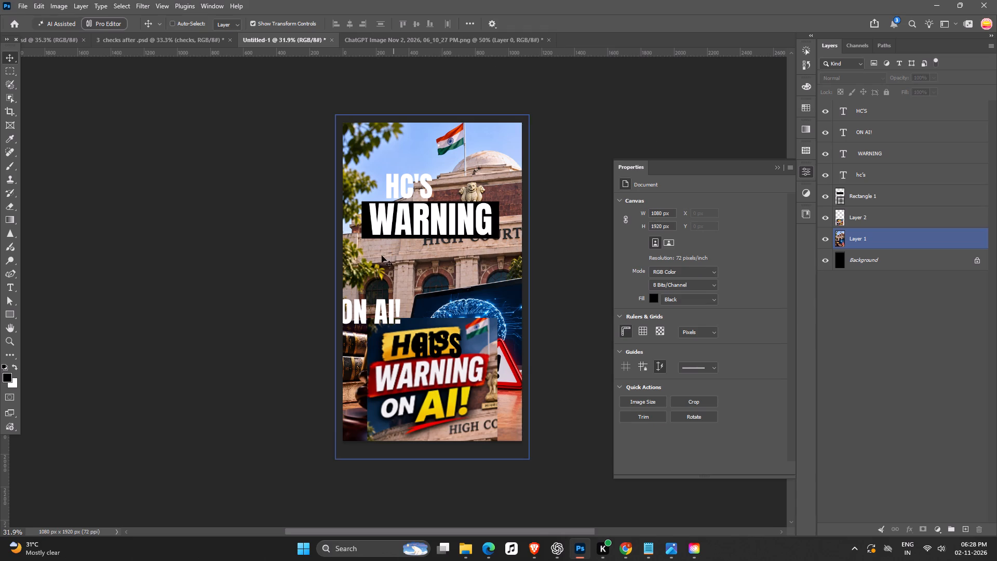
Centre the enlarged "WARNING" text and the black rectangle on each other again, both vertically and horizontally.
ctrl+scroll(422, 248, up, 4)
click(530, 193)
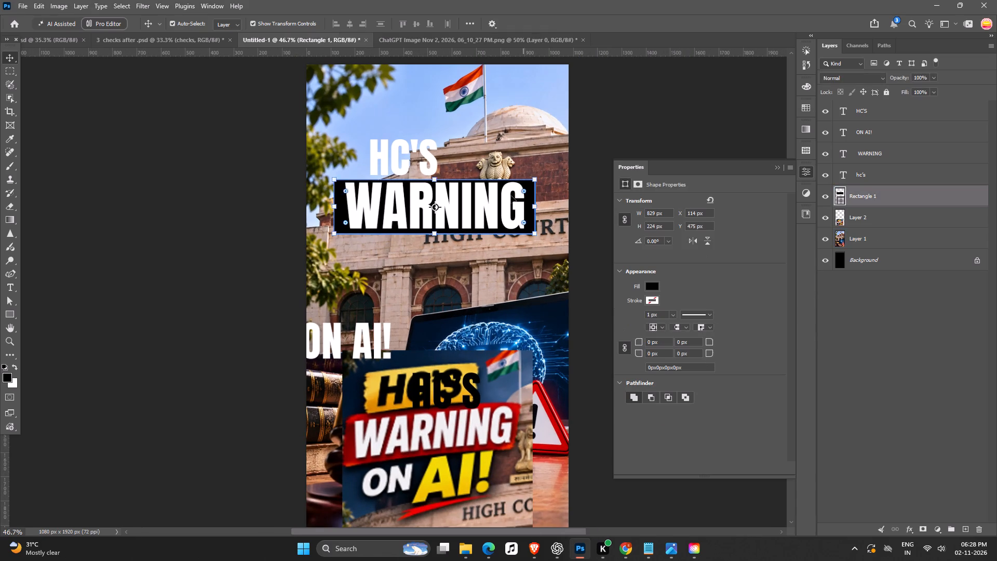
shift+click(511, 196)
click(415, 21)
click(346, 24)
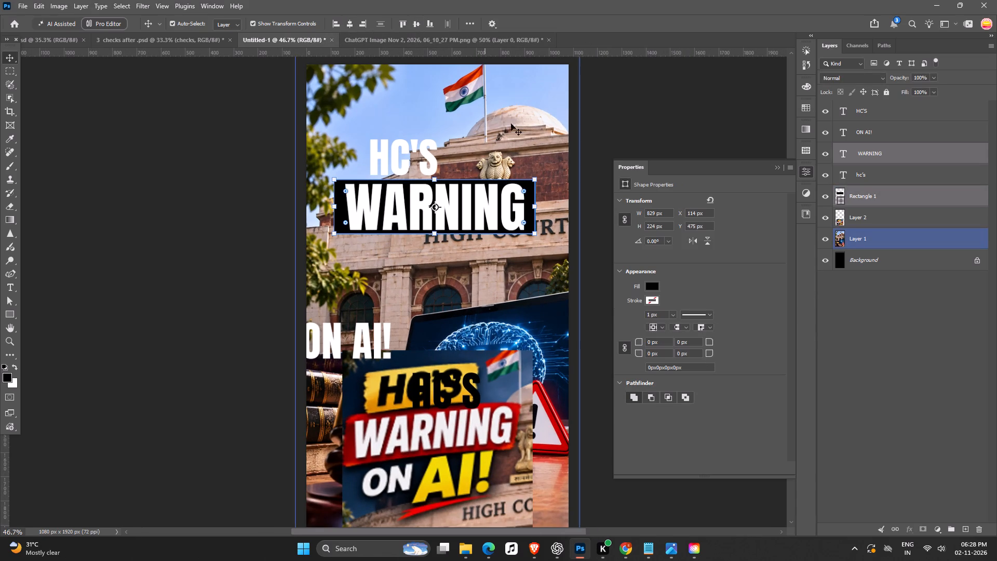
Scale the "WARNING" text and black rectangle together until the bar is about 977 x 264 px, nearly spanning the cover.
alt+drag(537, 183, 556, 181)
drag(515, 203, 519, 208)
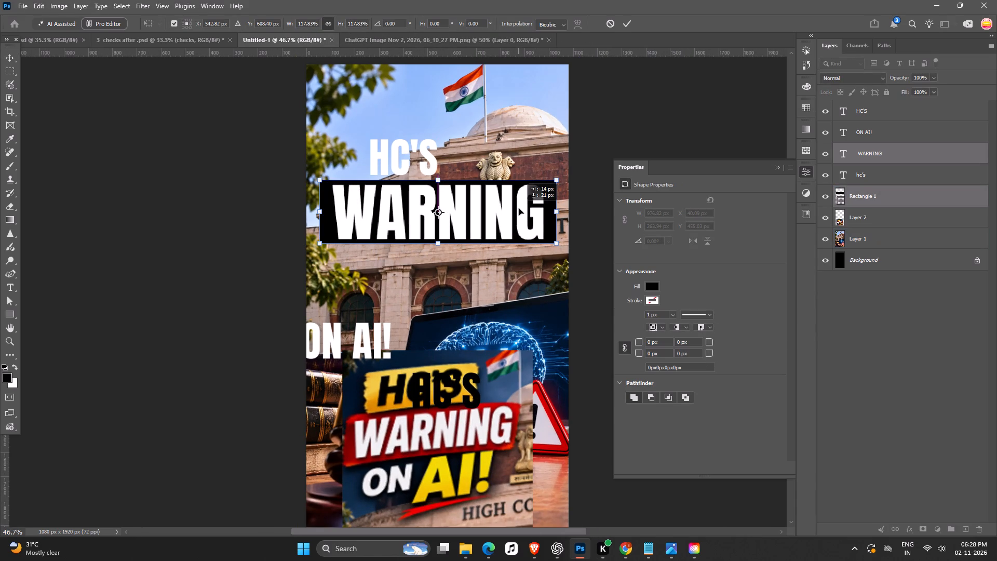
drag(519, 208, 522, 207)
key(Return)
scroll(522, 207, up, 1)
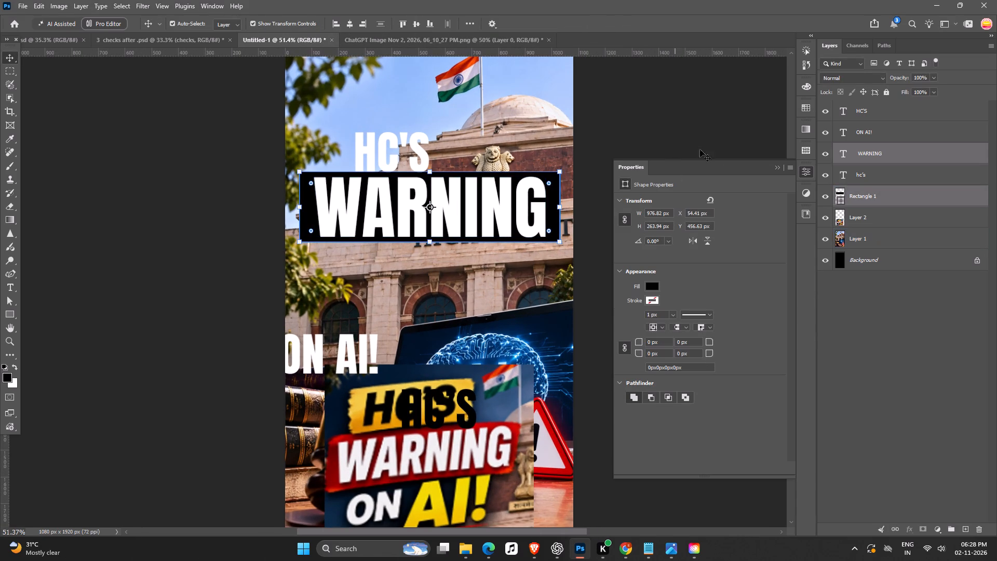
drag(704, 107, 699, 106)
Enlarge the white "HC'S" text to about 243 pt and centre it above the "WARNING" bar.
click(391, 147)
alt+drag(436, 123, 478, 111)
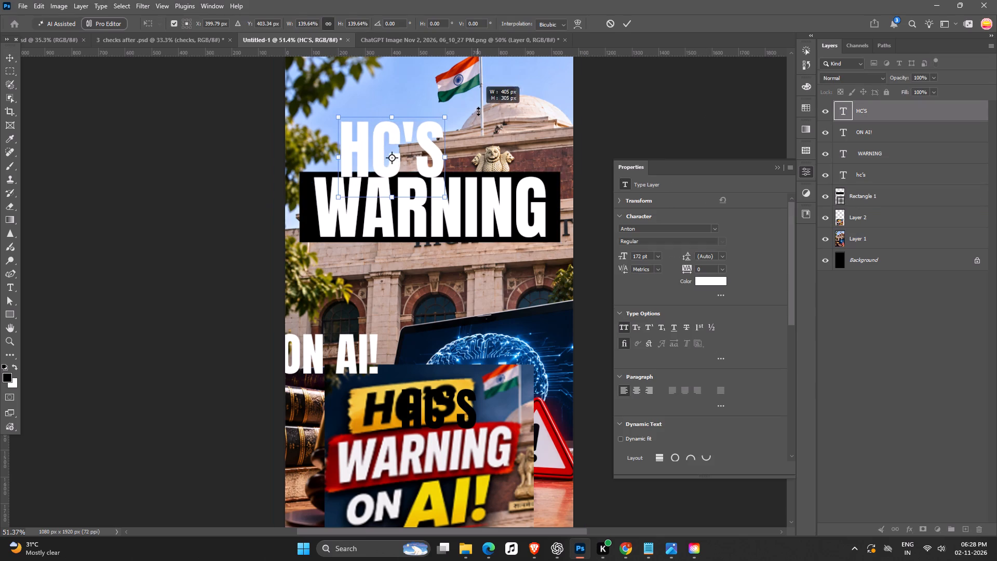
alt+drag(478, 111, 479, 111)
drag(402, 151, 452, 136)
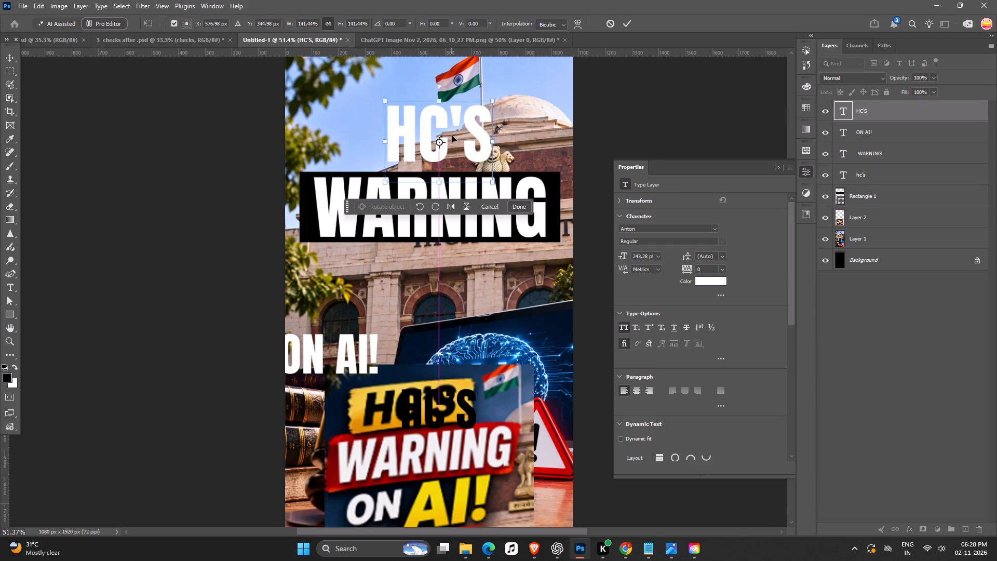
key(Return)
Move "ON AI!" beneath the "WARNING" bar and enlarge it to about 339 pt.
ctrl+scroll(239, 554, down, 6)
ctrl+scroll(332, 476, down, 2)
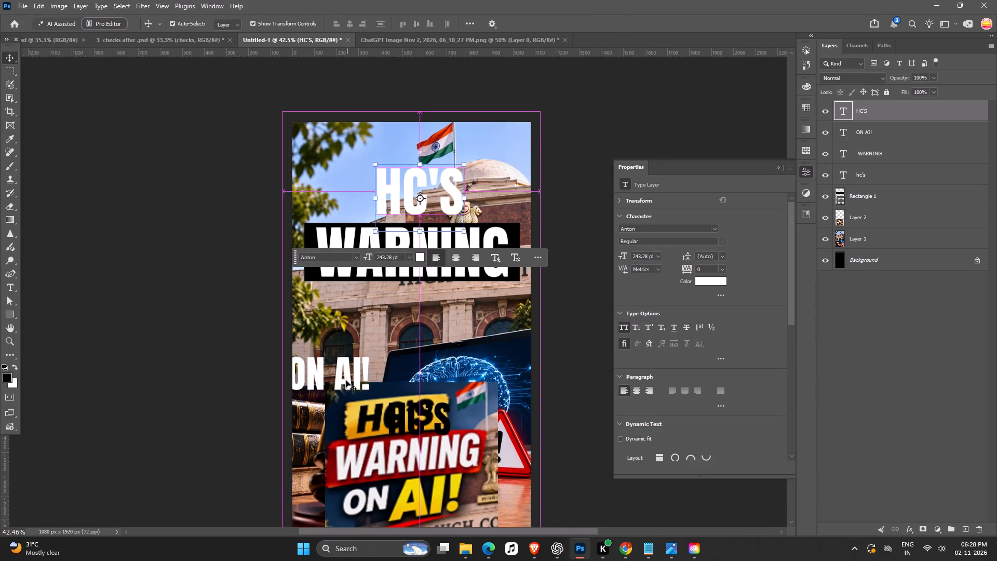
drag(339, 378, 419, 316)
alt+drag(448, 290, 466, 287)
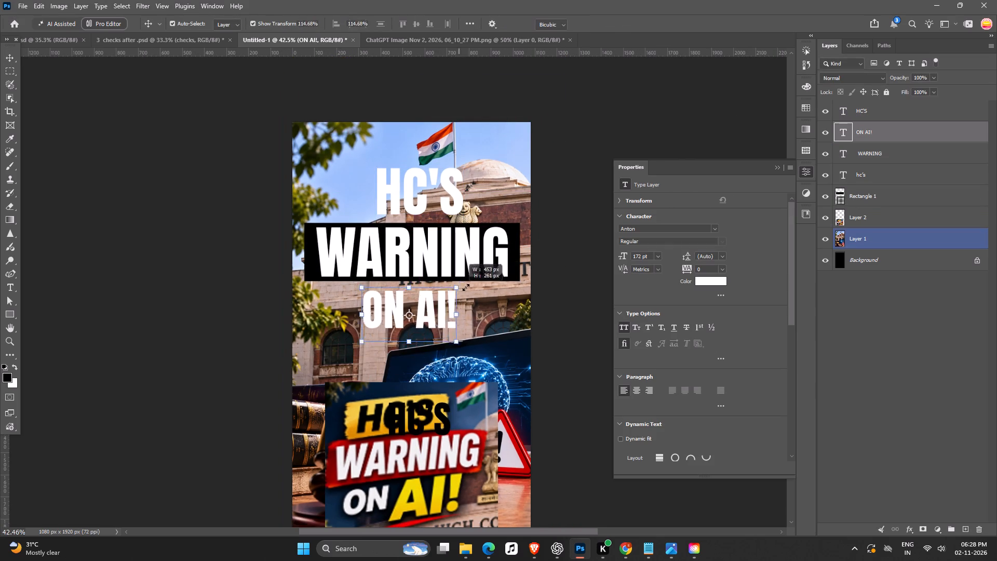
alt+drag(466, 287, 501, 289)
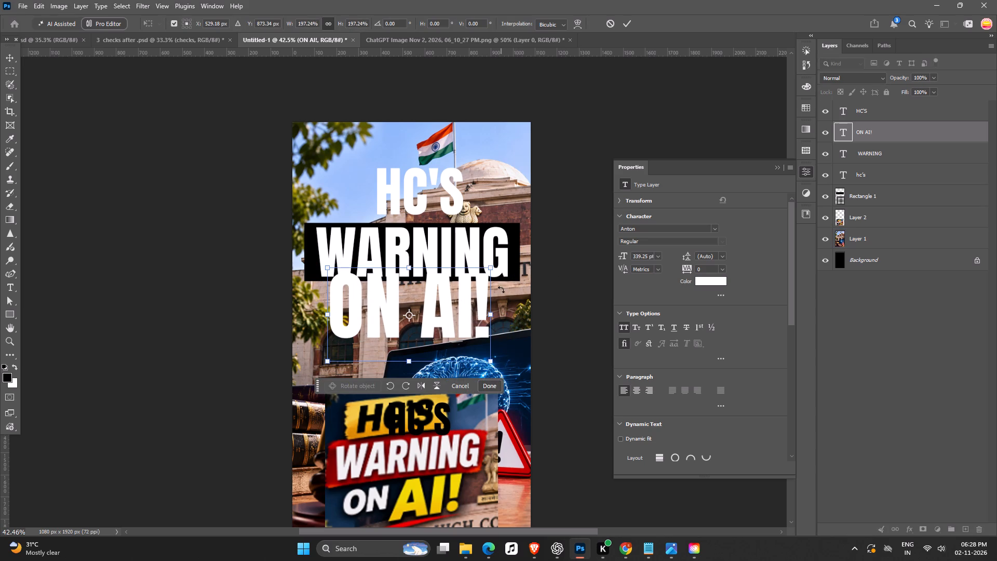
key(Return)
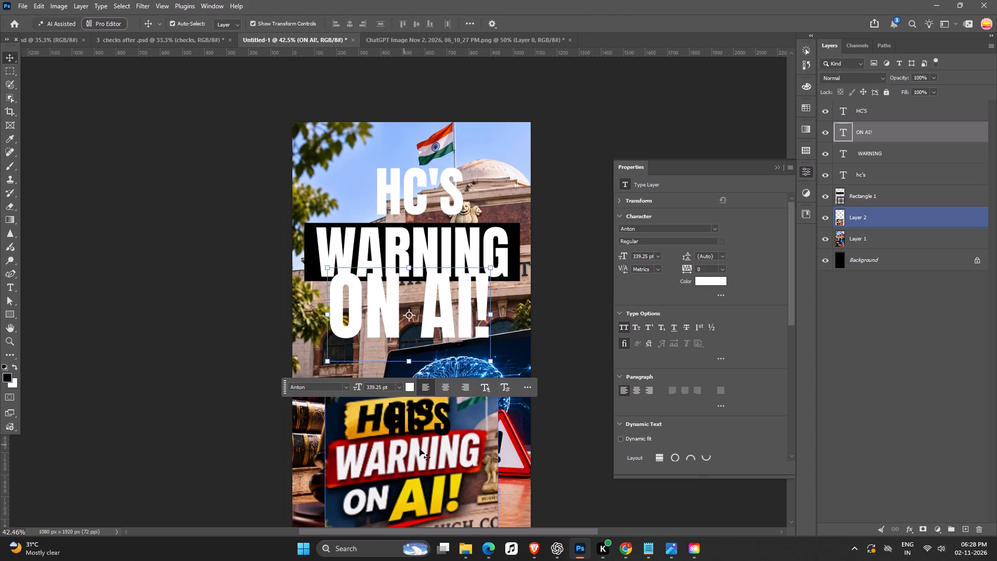
Delete the black "hc's" text layer lying over the pasted reference image.
click(424, 451)
click(427, 423)
key(Delete)
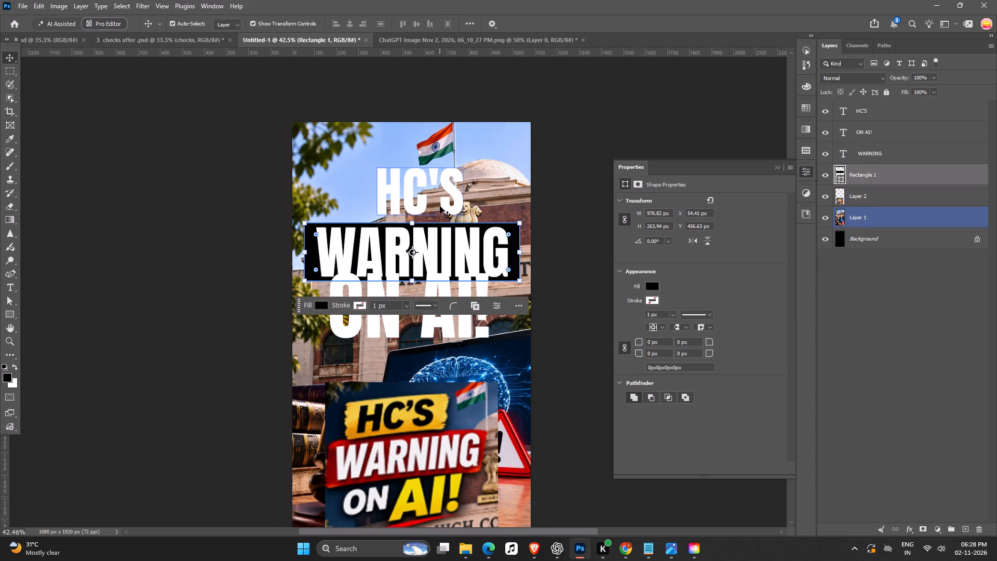
Reduce the font size of only the final "S" in the white "HC'S" text.
triple_click(440, 202)
drag(440, 194, 481, 204)
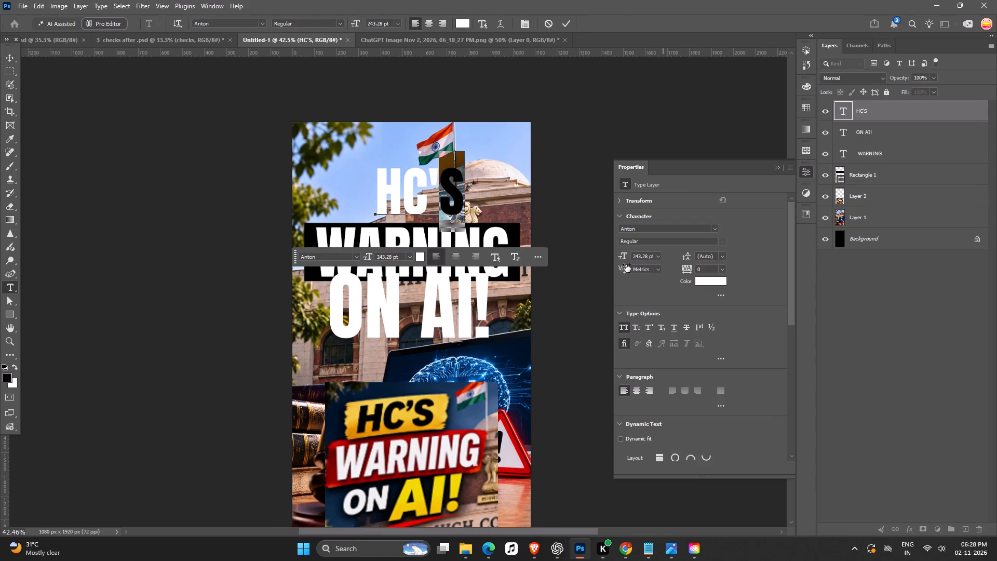
drag(624, 257, 600, 255)
key(Return)
click(547, 154)
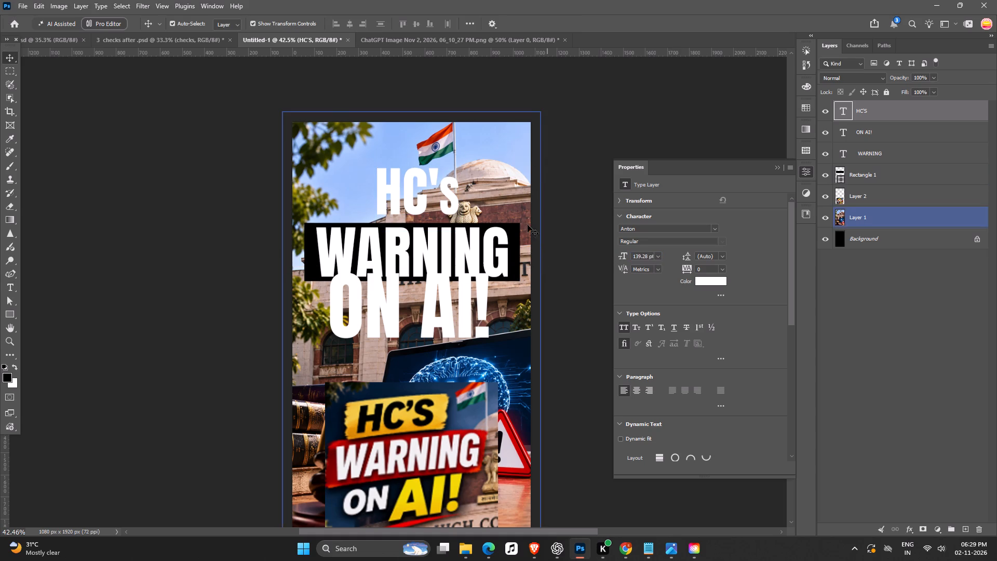
Move "ON AI!" down clear of the "WARNING" bar, centred on the bar and matching the spacing of "HC'S" above.
key(space)
key(space)
key(space)
key(space)
key(space)
key(space)
key(space)
key(space)
drag(513, 243, 470, 242)
drag(373, 289, 379, 299)
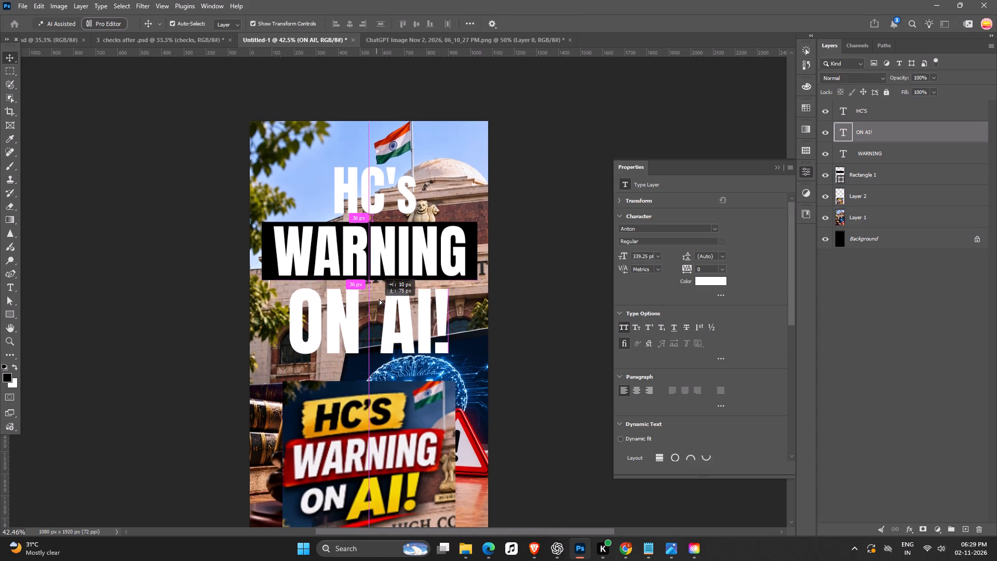
drag(379, 299, 375, 303)
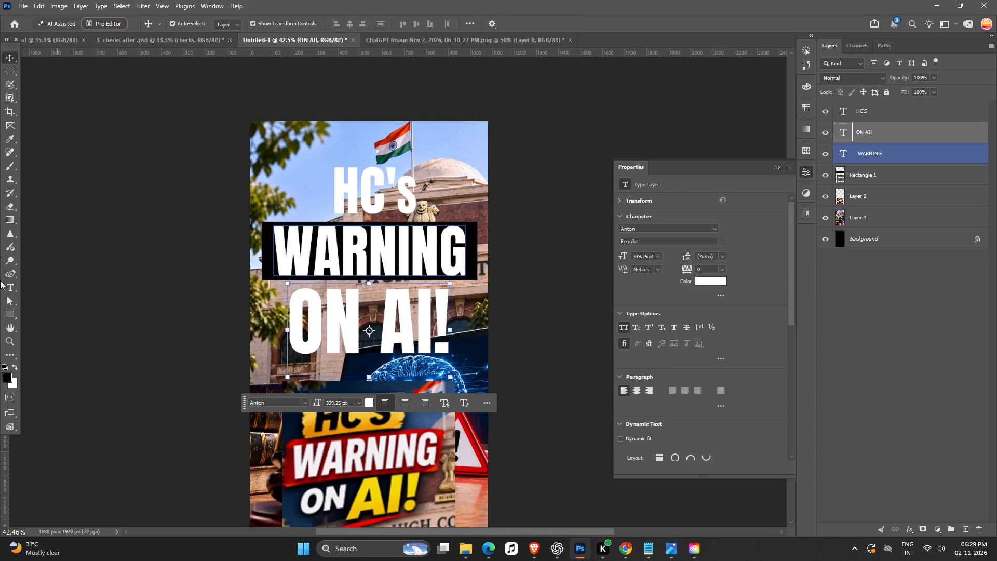
Add a linear black-to-transparent gradient fill over the cover, darkest at the top edge and fading out just below "ON AI!".
drag(4, 314, 11, 313)
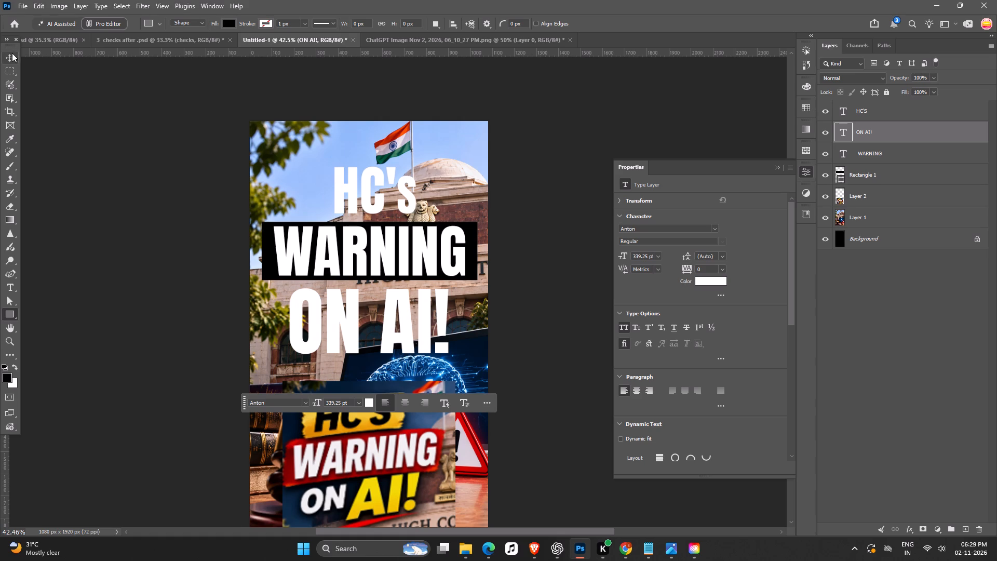
click(11, 54)
click(387, 193)
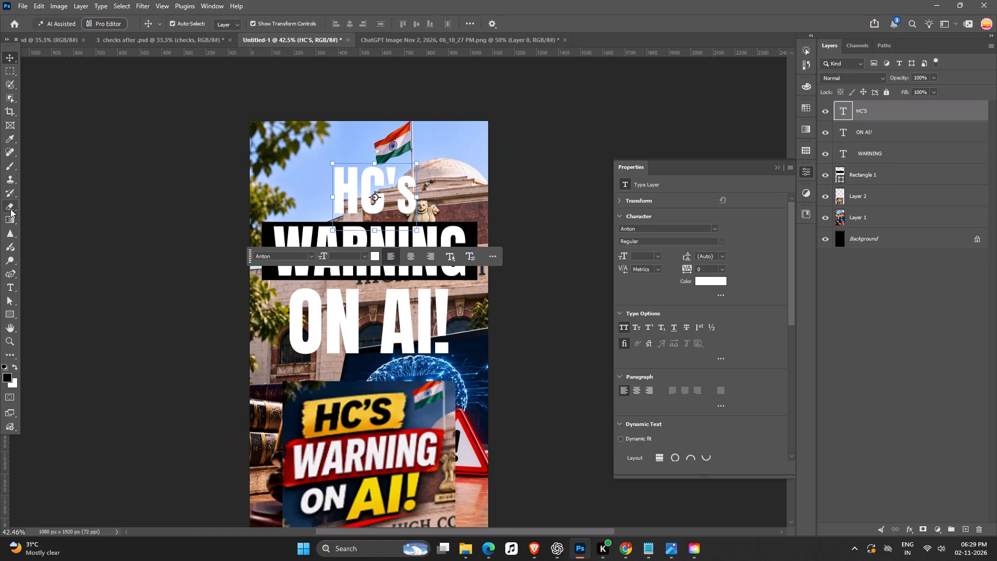
click(8, 221)
drag(381, 371, 383, 177)
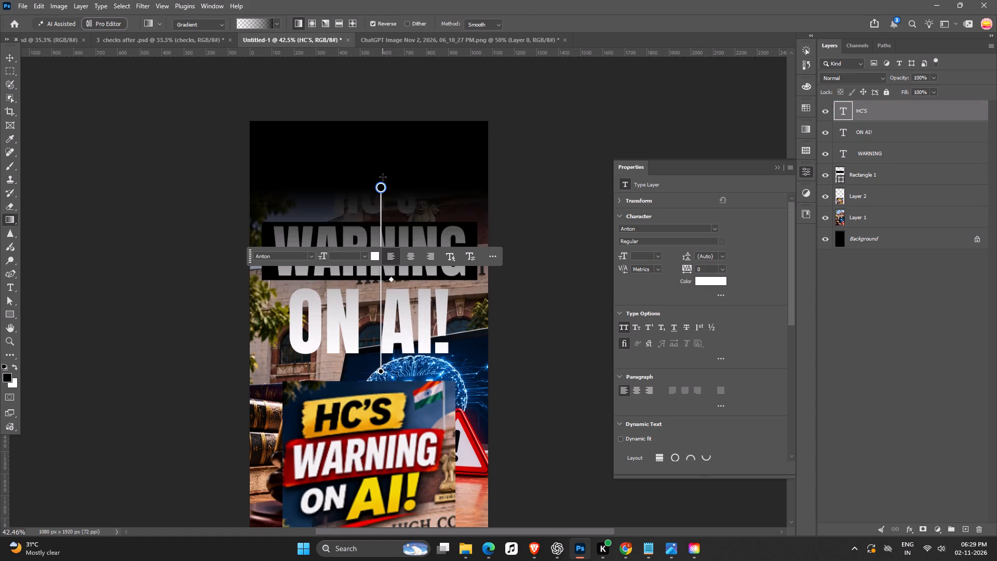
drag(383, 177, 376, 127)
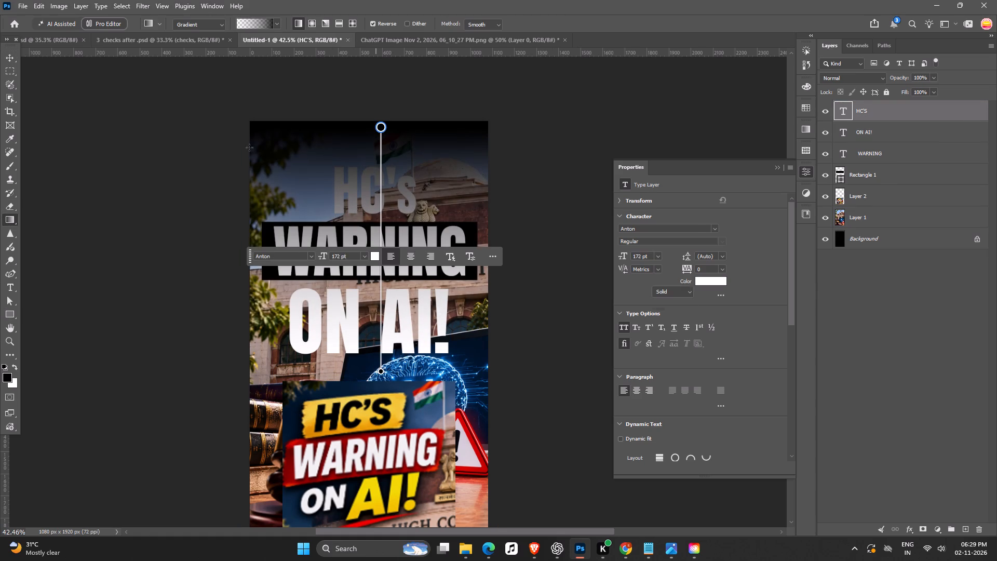
click(8, 59)
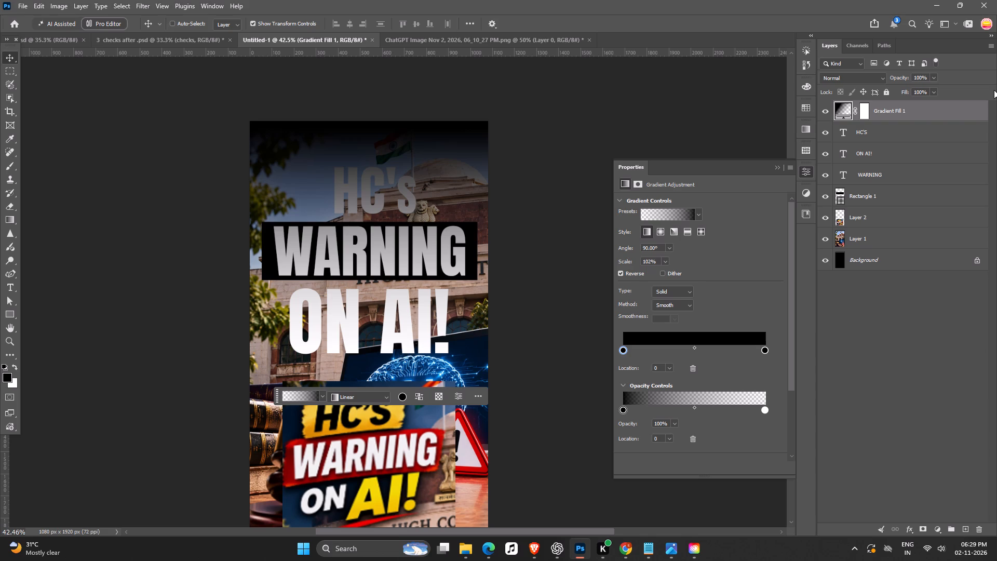
Send the gradient fill layer down the stack beneath the three headline texts and the black "WARNING" bar, directly above Layer 2.
key(ctrl+bracketleft)
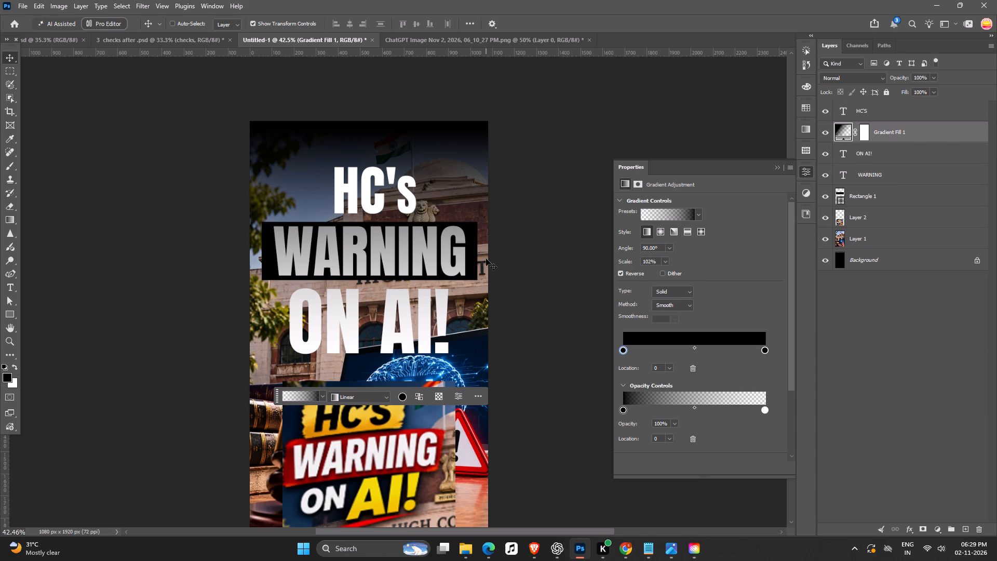
key(ctrl+bracketleft)
key(ctrl+bracketleft)
key(ctrl+bracketleft)
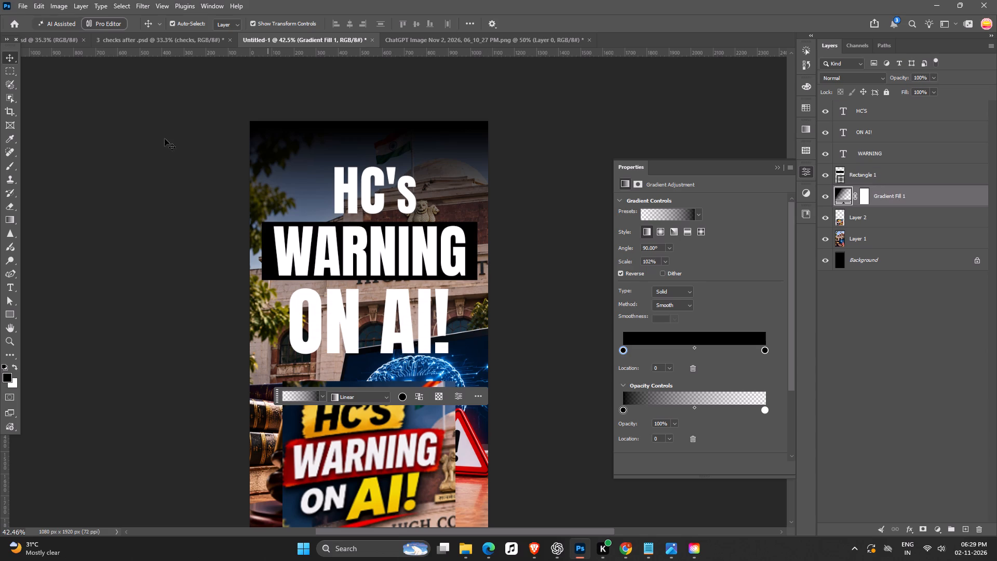
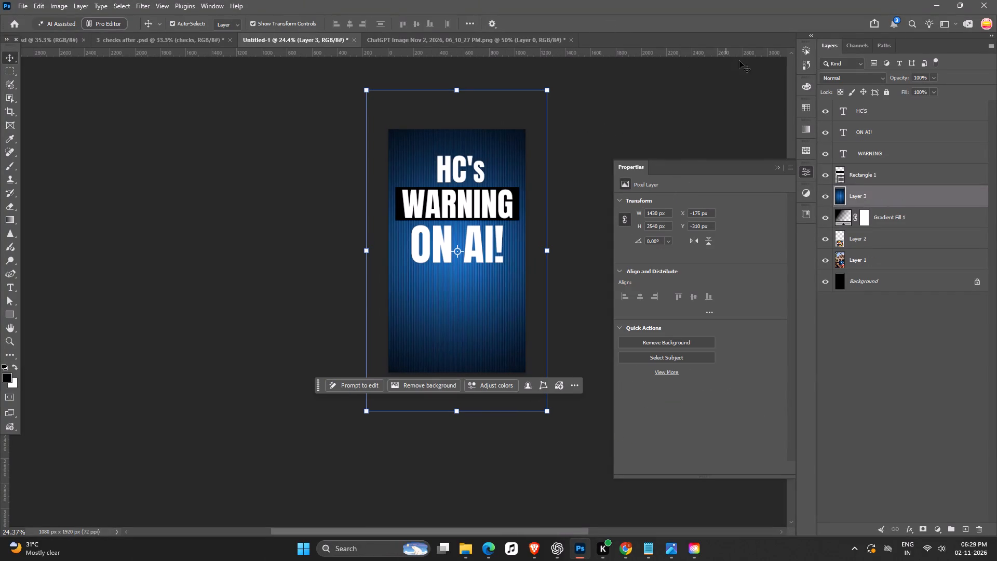
Set the blending mode of the blue textured Layer 3 to Multiply.
click(869, 80)
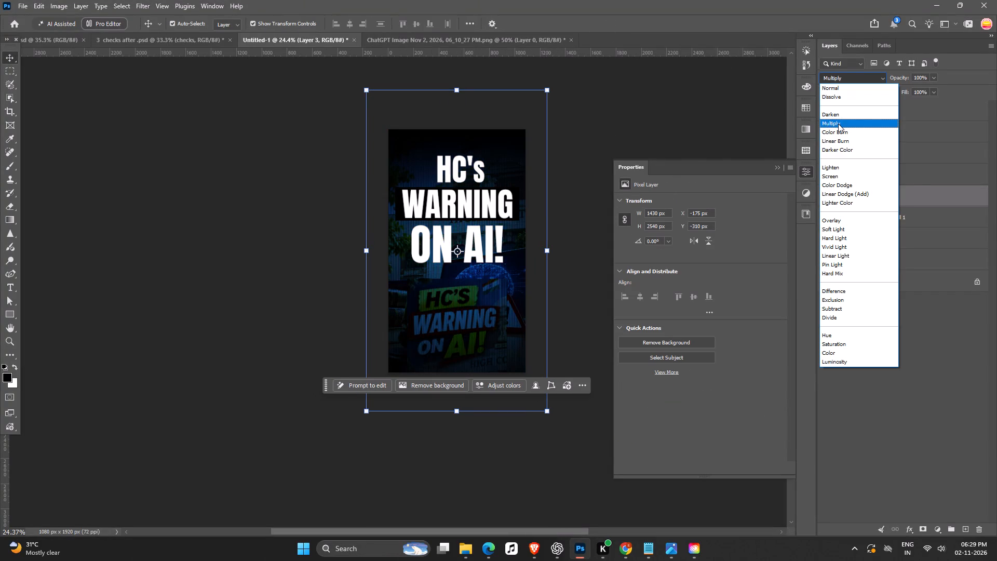
click(838, 124)
click(925, 524)
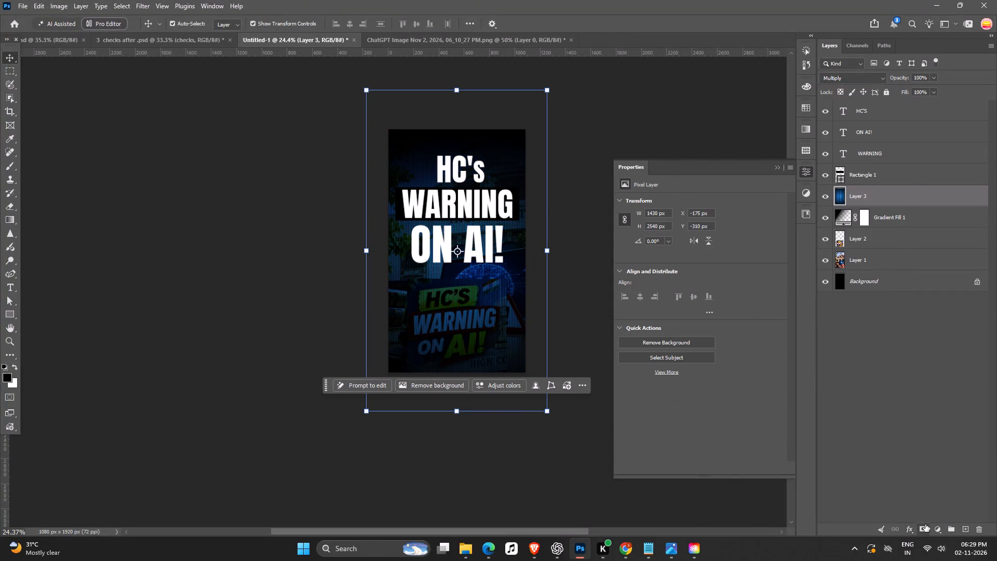
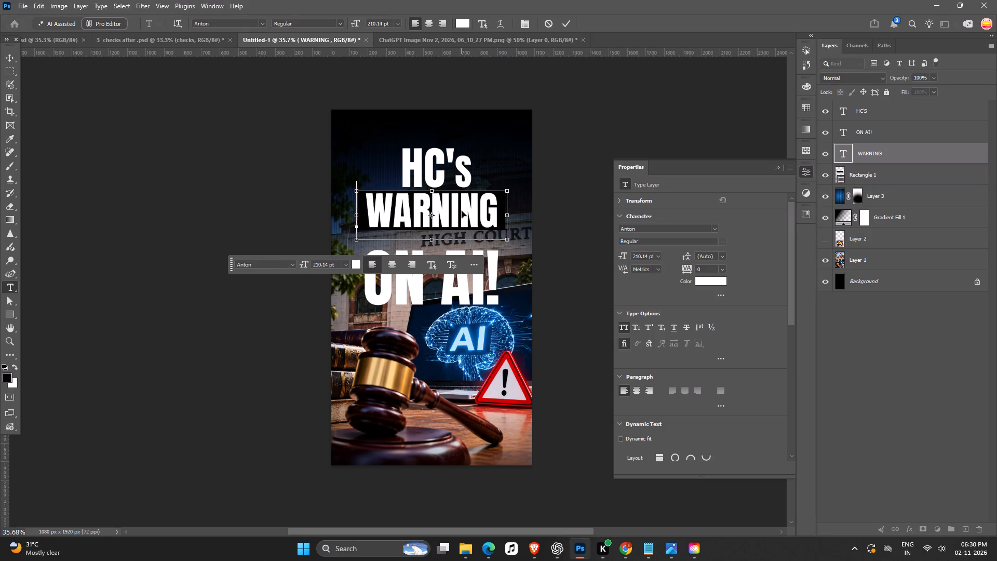
Replace the "WARNING" text with "HC'S WARNING", scale it to about 69% and position it over the black bar.
key(ctrl+BackSpace)
key(ctrl+c)
key(ctrl+v)
key(Return)
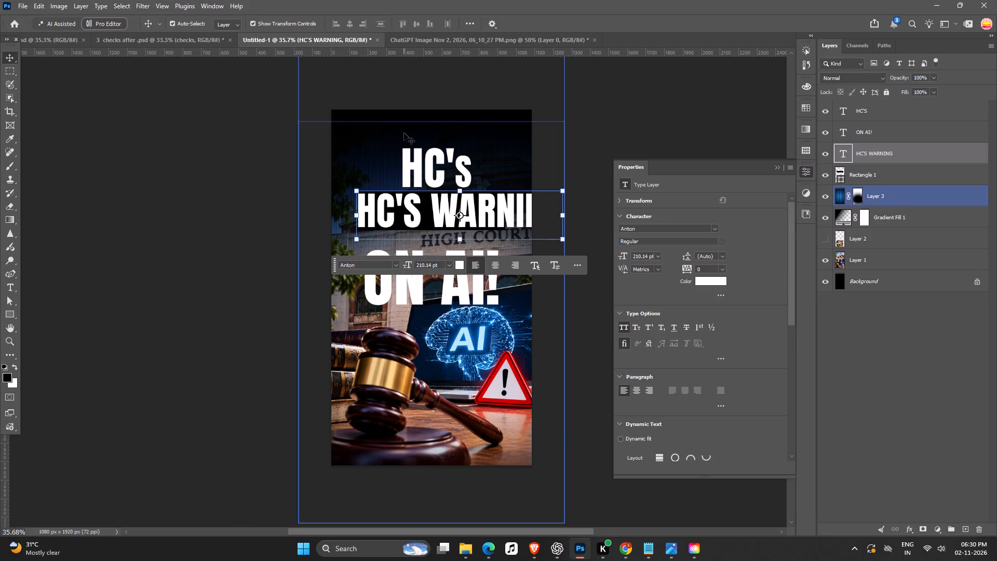
alt+drag(561, 189, 528, 193)
drag(493, 208, 479, 204)
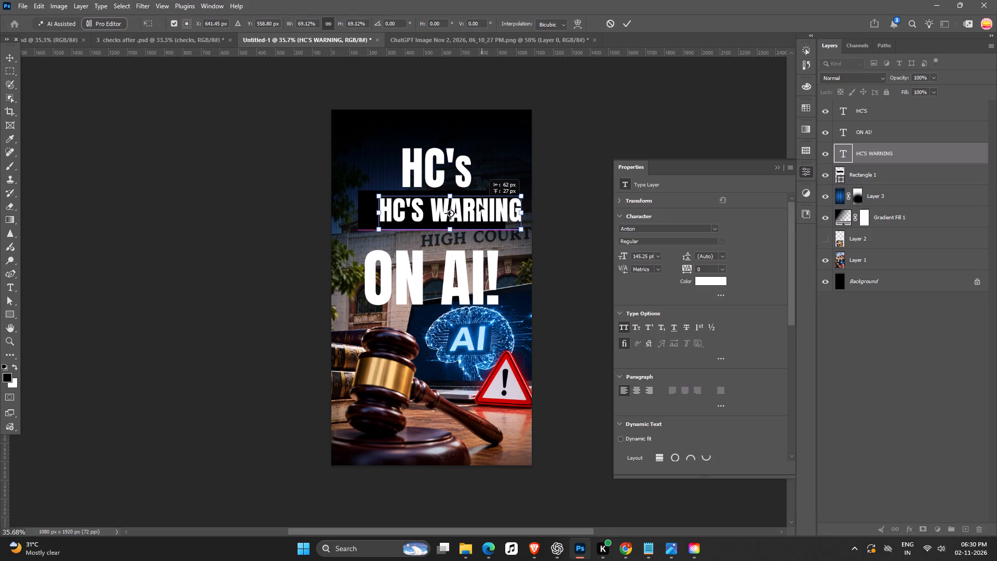
drag(479, 204, 471, 203)
key(Return)
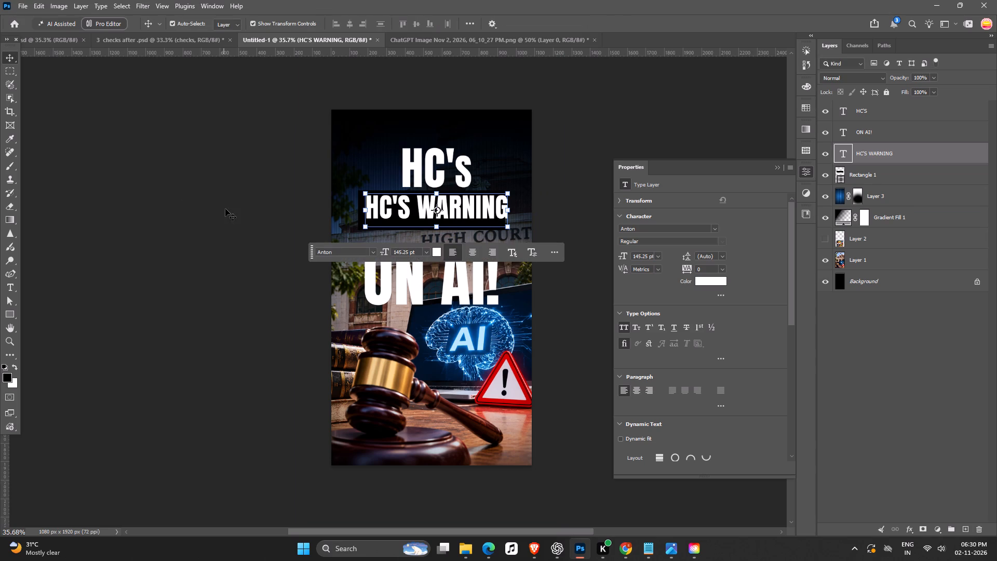
Delete the separate "HC's" text layer above the black bar.
click(225, 209)
click(399, 167)
click(428, 170)
key(Delete)
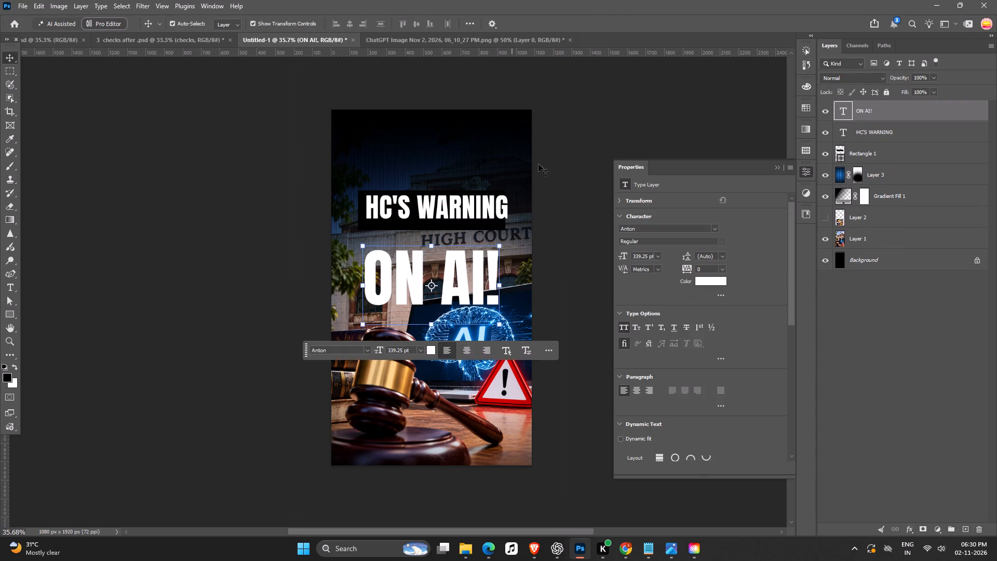
Centre the "HC'S WARNING" text and its black bar on each other, both horizontally and vertically.
drag(581, 153, 572, 157)
click(458, 222)
shift+click(461, 211)
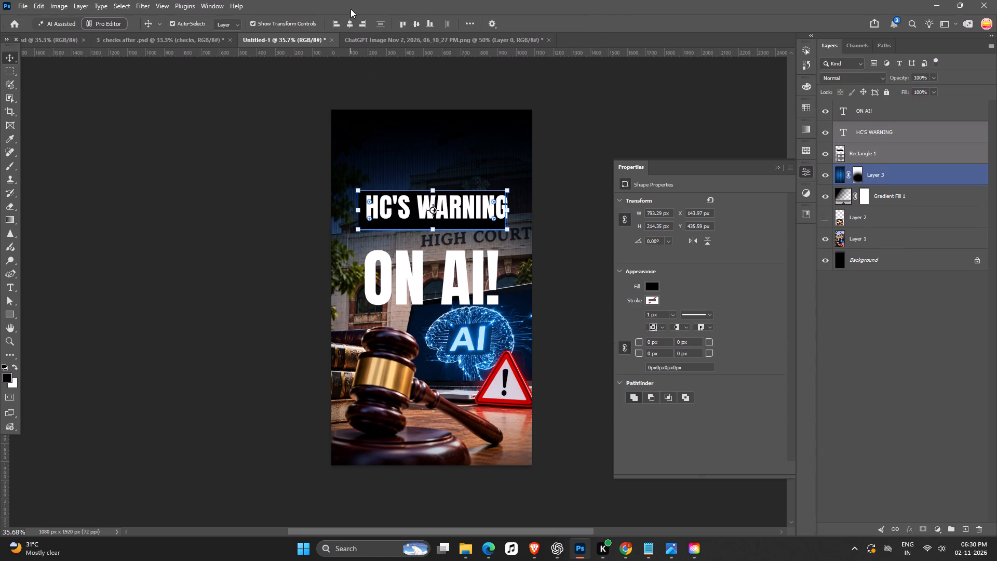
click(349, 24)
click(414, 26)
Enlarge the "HC'S WARNING" text and its black bar together to about 117% and move them up, clear of the High Court sign.
alt+drag(508, 190, 522, 186)
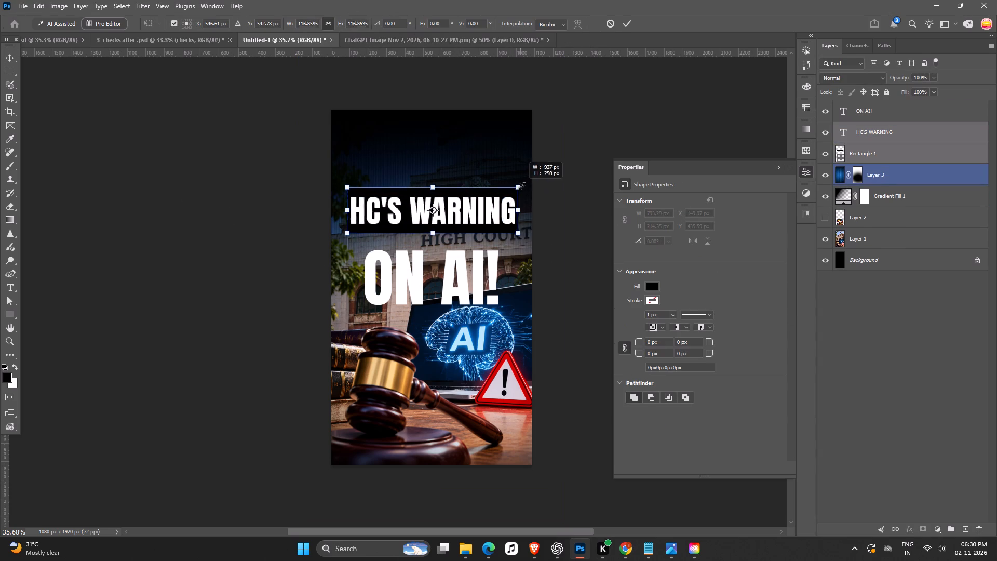
alt+drag(522, 186, 522, 186)
drag(482, 209, 484, 186)
key(Return)
click(558, 254)
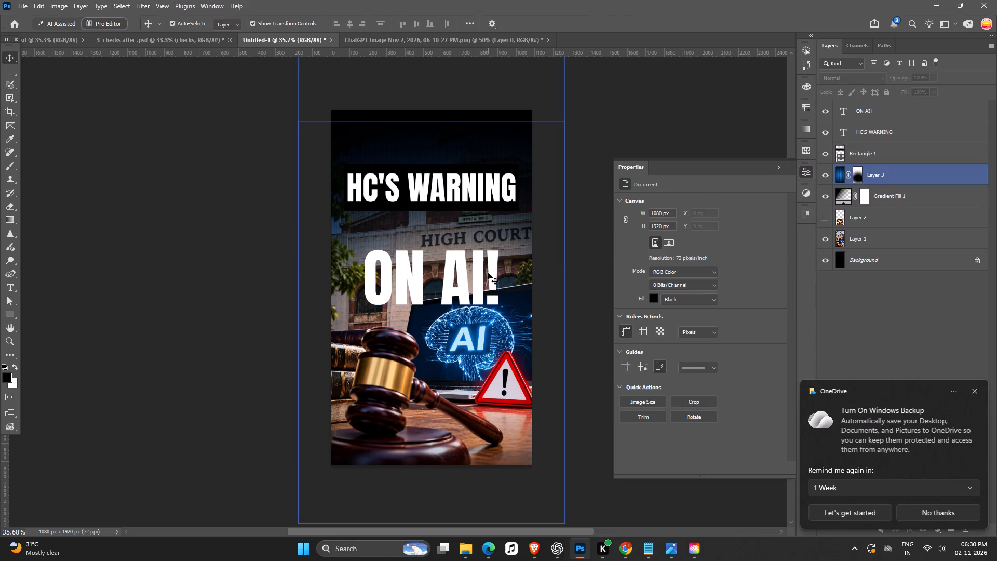
Move the "ON AI!" text straight up to sit close beneath the "HC'S WARNING" bar.
drag(483, 274, 484, 239)
Switch to File Explorer and browse the Downloads folder.
click(468, 544)
click(298, 487)
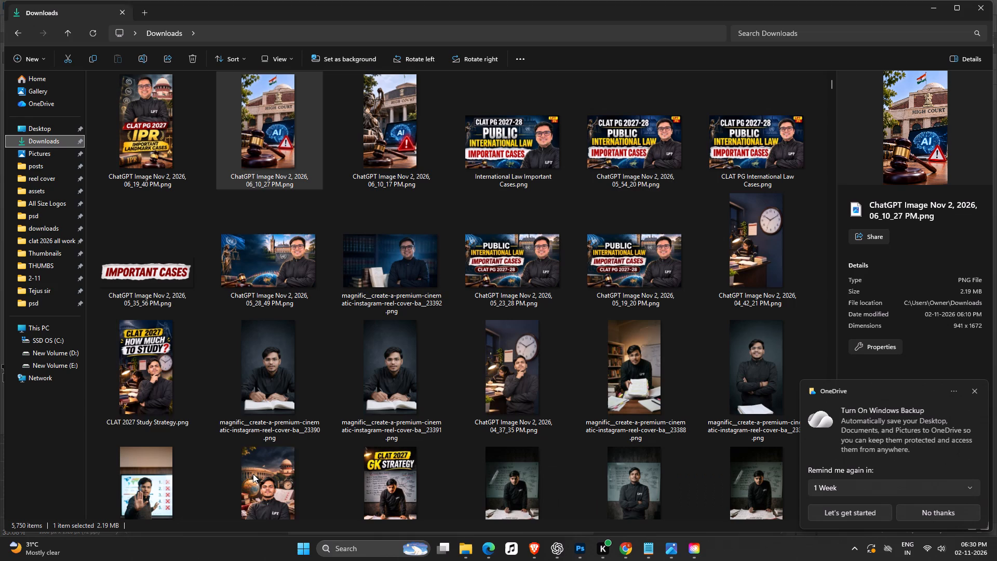
double_click(41, 144)
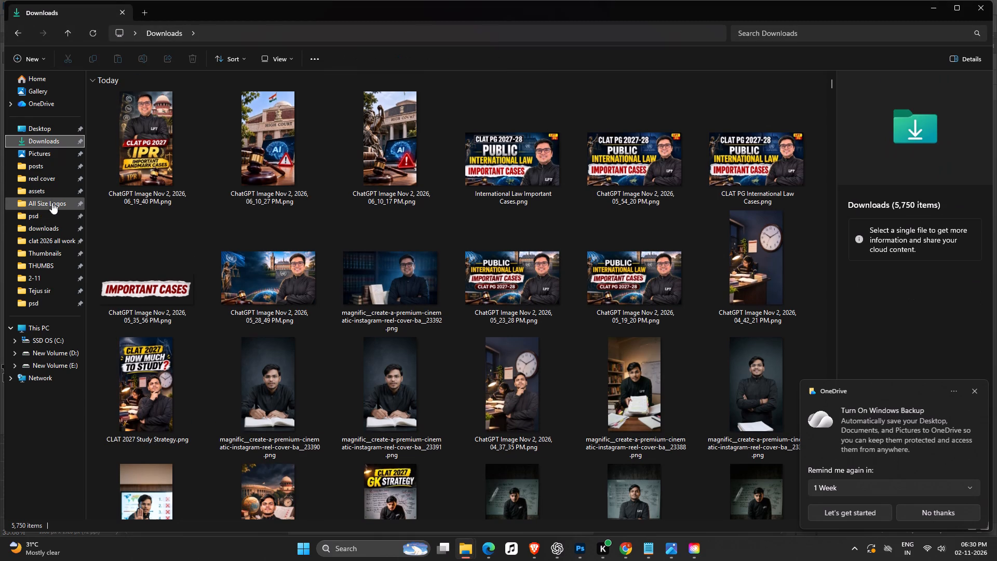
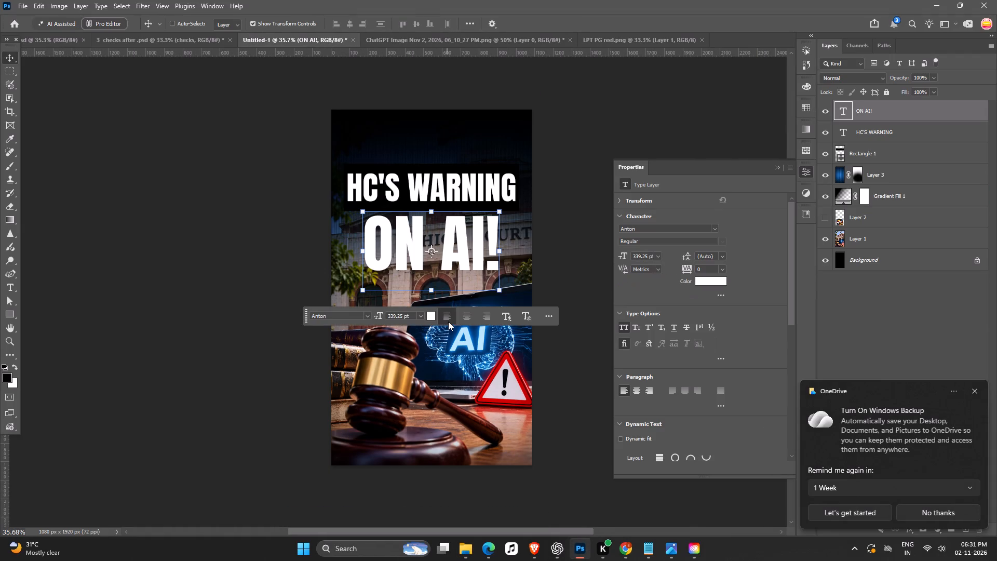
Paste the LPT PG logo, scale it to about 80% and centre it horizontally near the top of the cover.
key(ctrl+v)
alt+drag(456, 269, 457, 268)
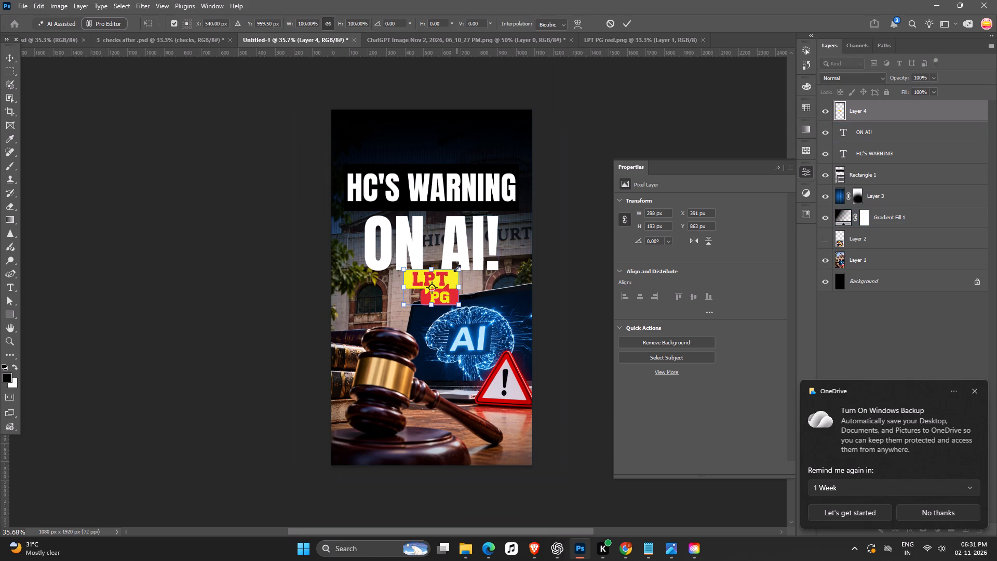
alt+drag(457, 268, 451, 271)
click(450, 289)
drag(442, 288, 453, 154)
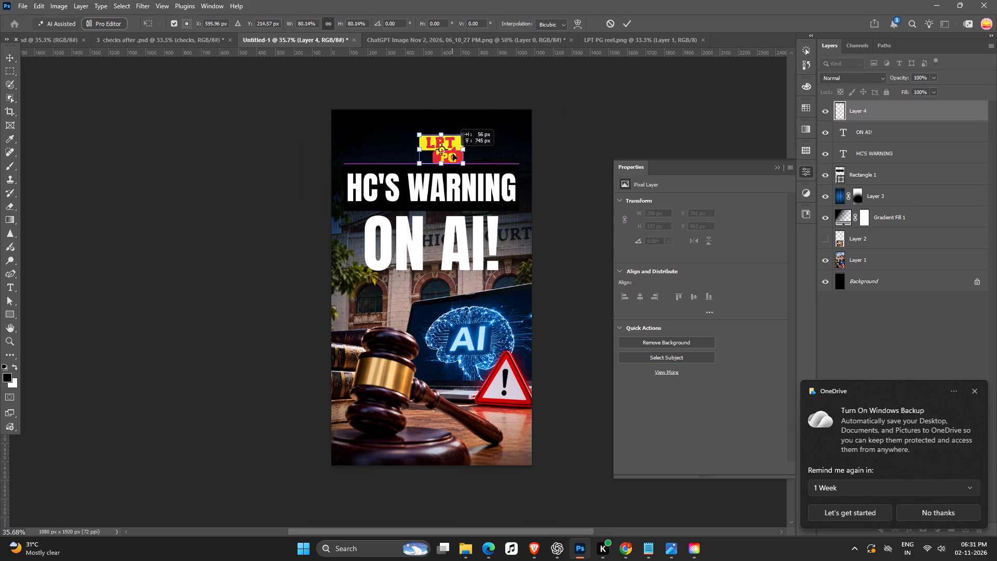
drag(453, 154, 446, 131)
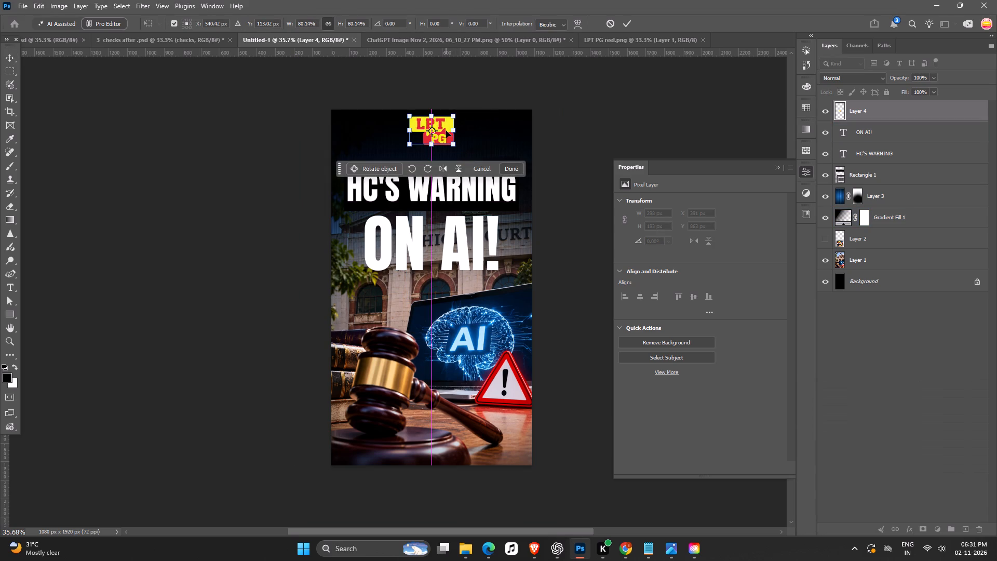
key(Return)
click(602, 90)
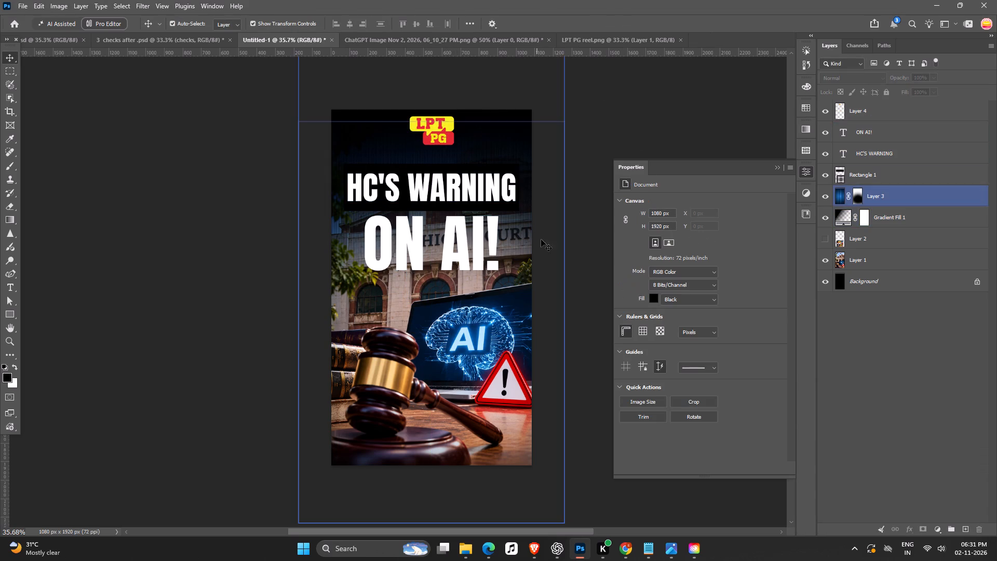
Fill the bar behind "HC'S WARNING" with the yellow sampled from the LPT PG logo.
click(457, 170)
click(838, 169)
drag(838, 169, 818, 168)
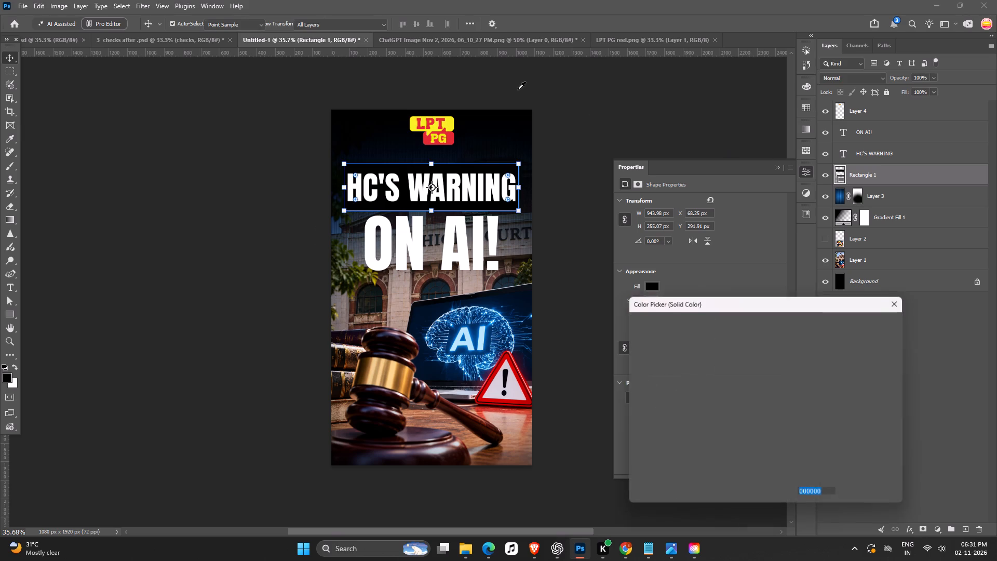
click(447, 123)
drag(878, 326, 867, 320)
click(697, 103)
Set the "HC'S WARNING" text colour to black (000000).
click(455, 191)
click(698, 284)
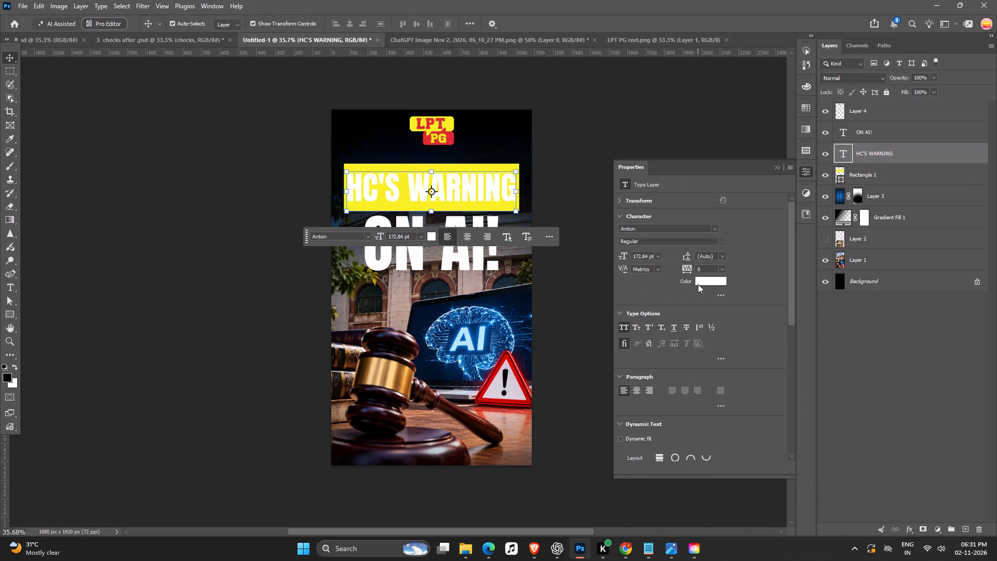
drag(693, 365, 488, 533)
click(870, 316)
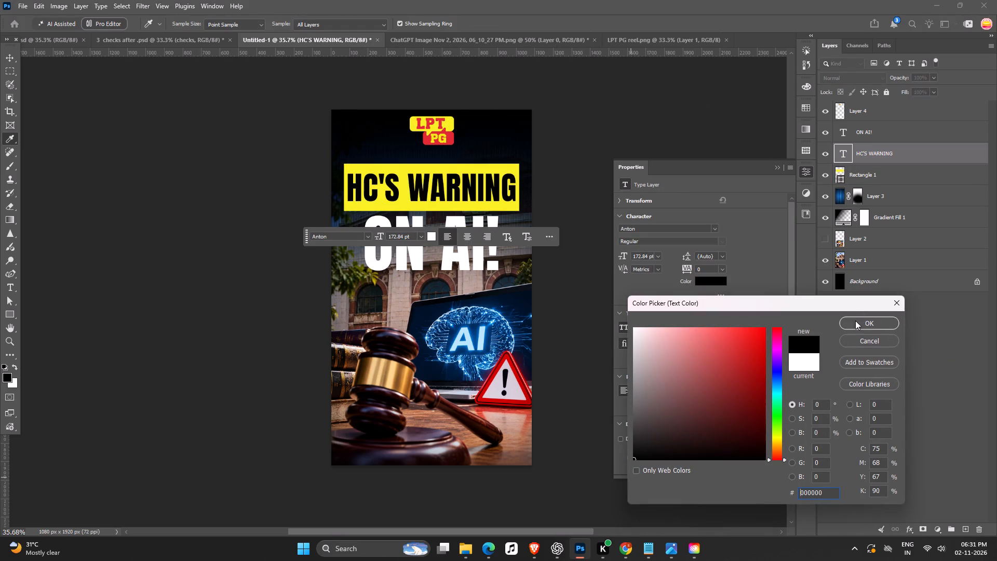
click(859, 328)
drag(604, 69, 604, 74)
Trim the yellow bar from its upper and lower edges to a height of about 191 px.
ctrl+scroll(384, 185, up, 4)
click(428, 163)
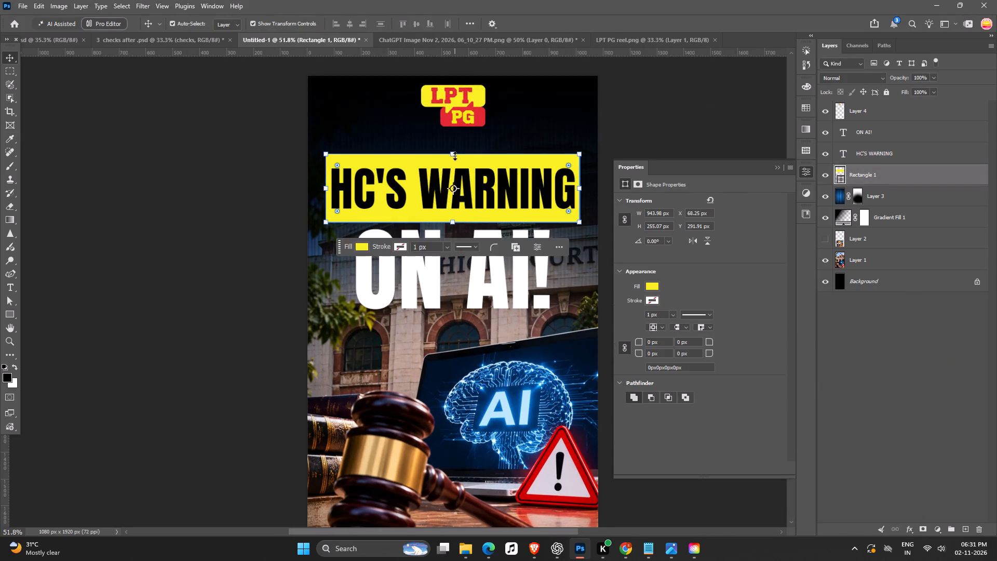
shift+drag(455, 154, 451, 163)
shift+drag(452, 224, 451, 217)
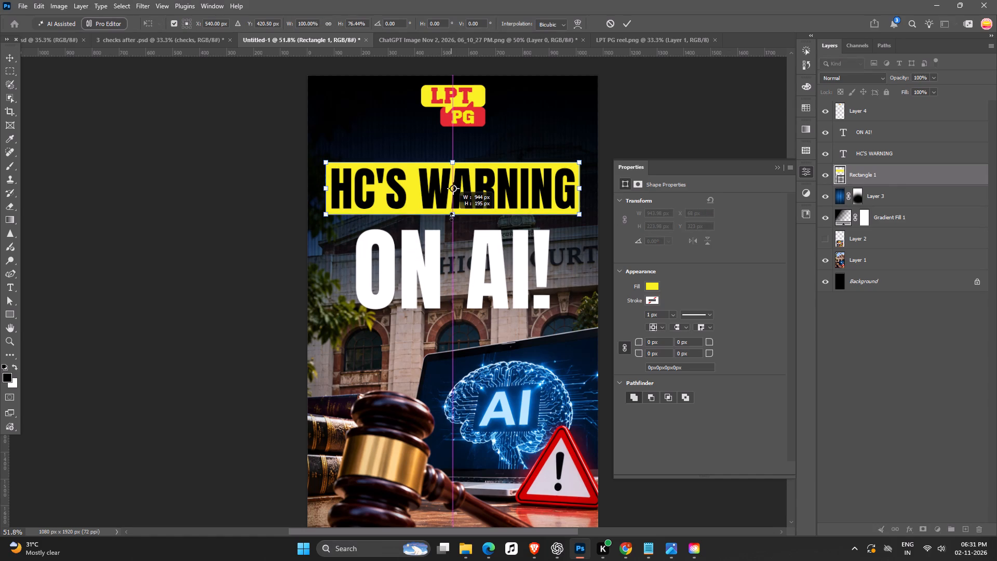
shift+drag(451, 217, 451, 216)
key(Return)
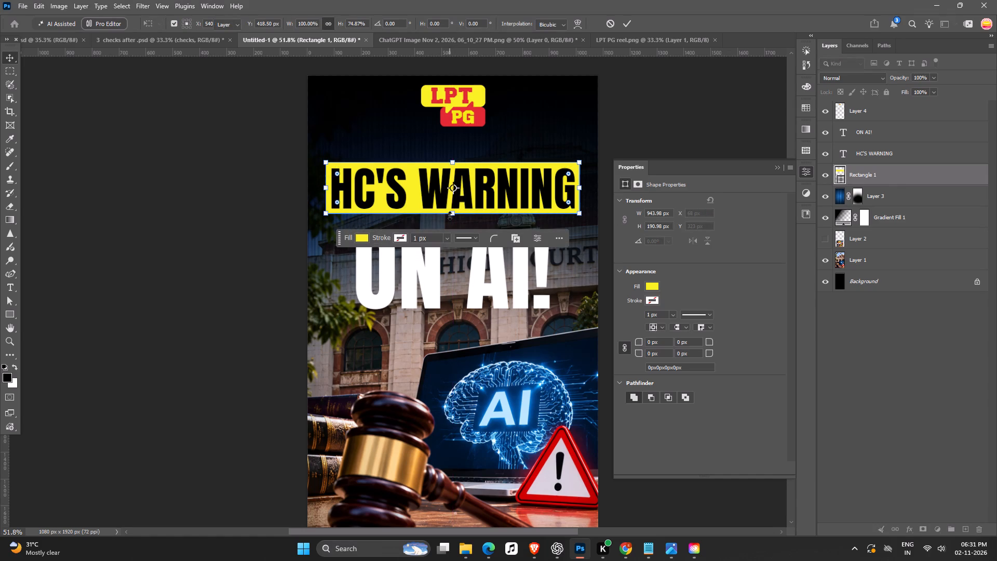
Centre the "HC'S WARNING" text and its yellow bar on each other, both vertically and horizontally.
drag(181, 167, 193, 168)
click(428, 164)
shift+click(440, 182)
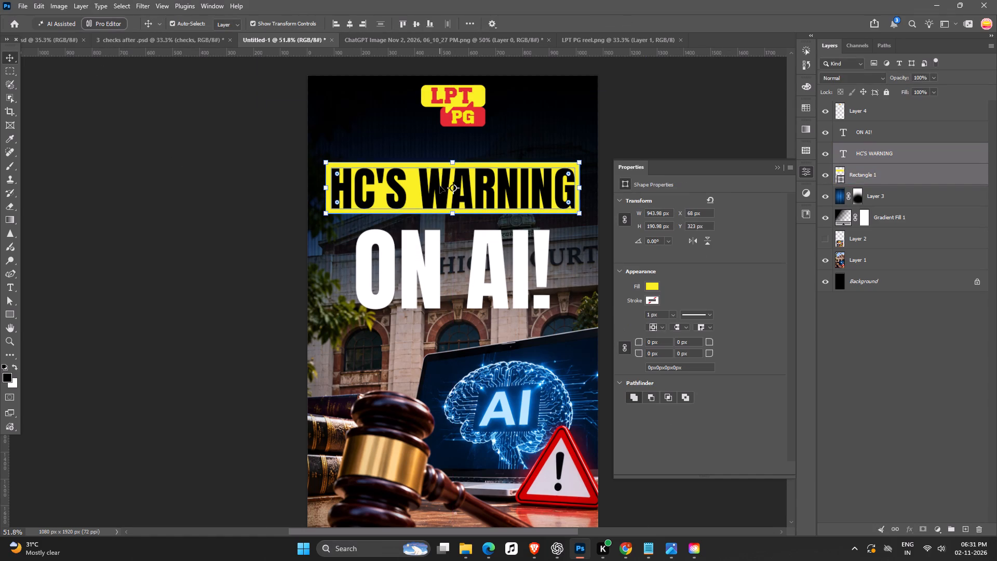
drag(418, 29, 413, 30)
click(345, 28)
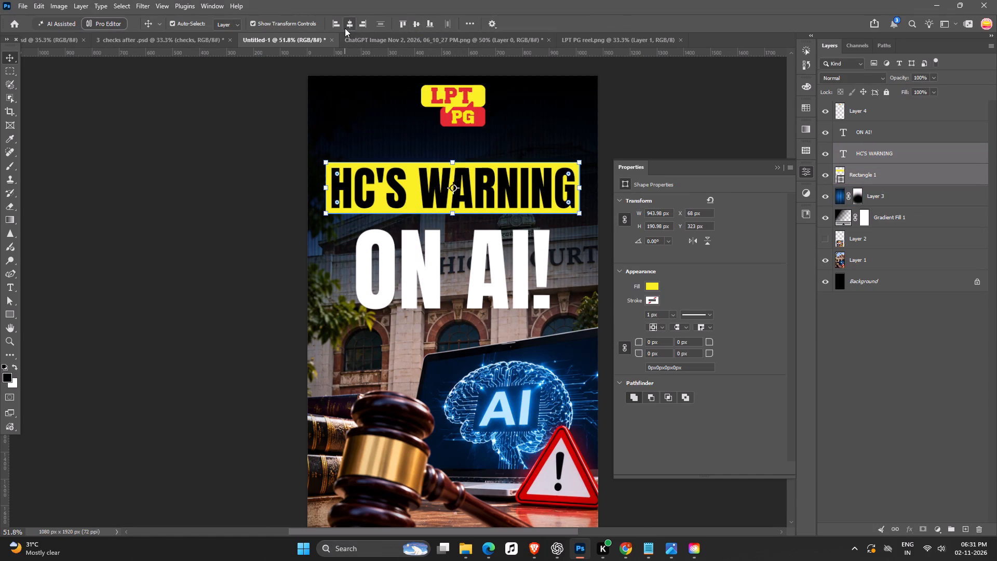
Enlarge the "HC'S WARNING" text and its yellow bar together to about 102% and move them slightly up.
alt+click(578, 166)
click(525, 195)
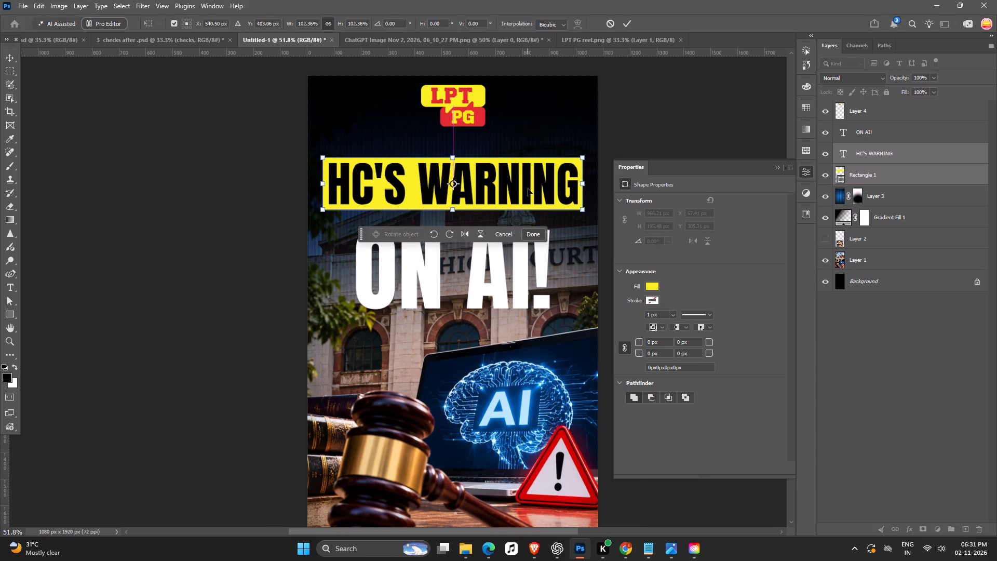
key(Return)
Enlarge the "ON AI!" text to about 110% and move it up, centred close beneath the yellow bar.
click(535, 275)
click(541, 260)
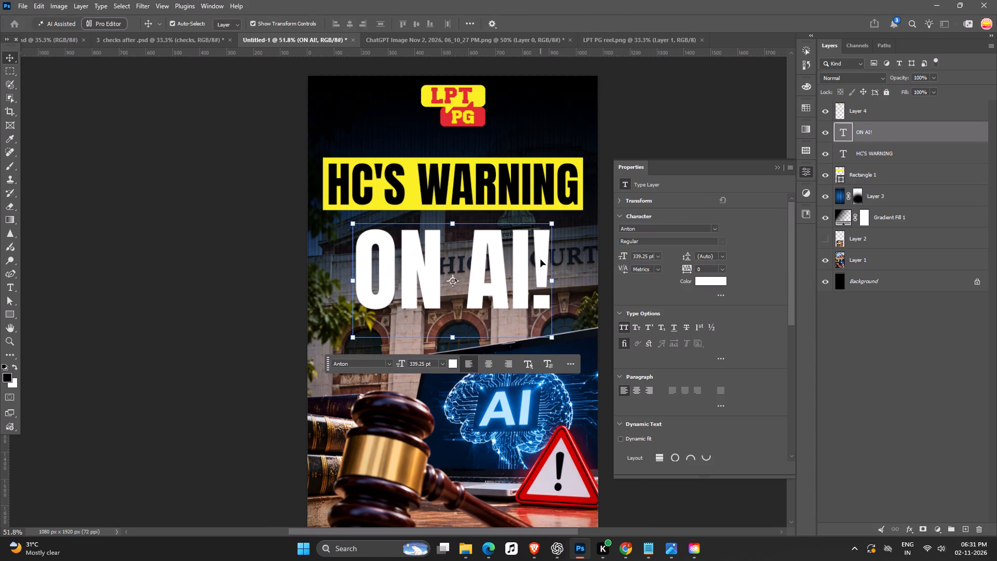
alt+drag(554, 225, 565, 221)
drag(514, 245, 518, 237)
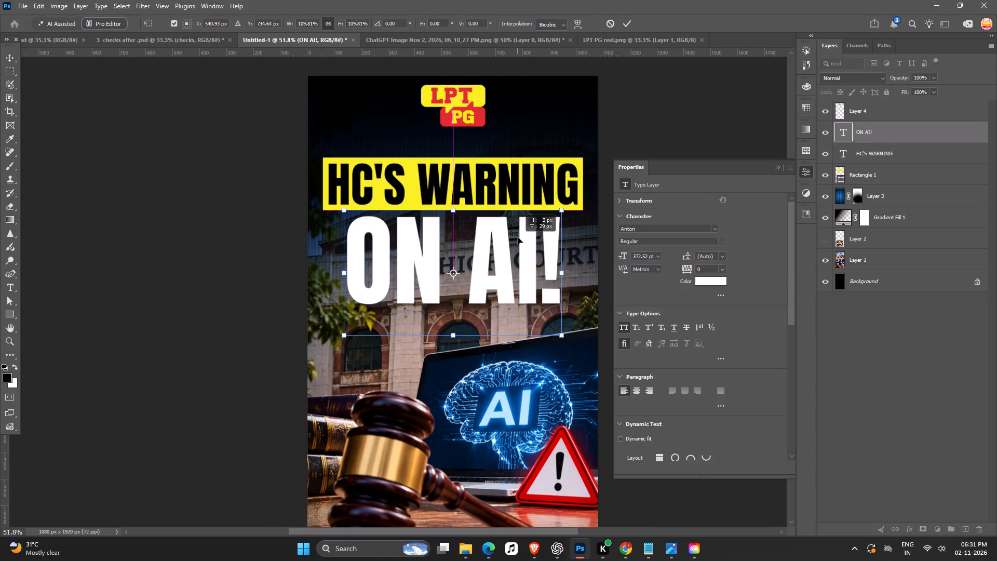
drag(518, 237, 515, 238)
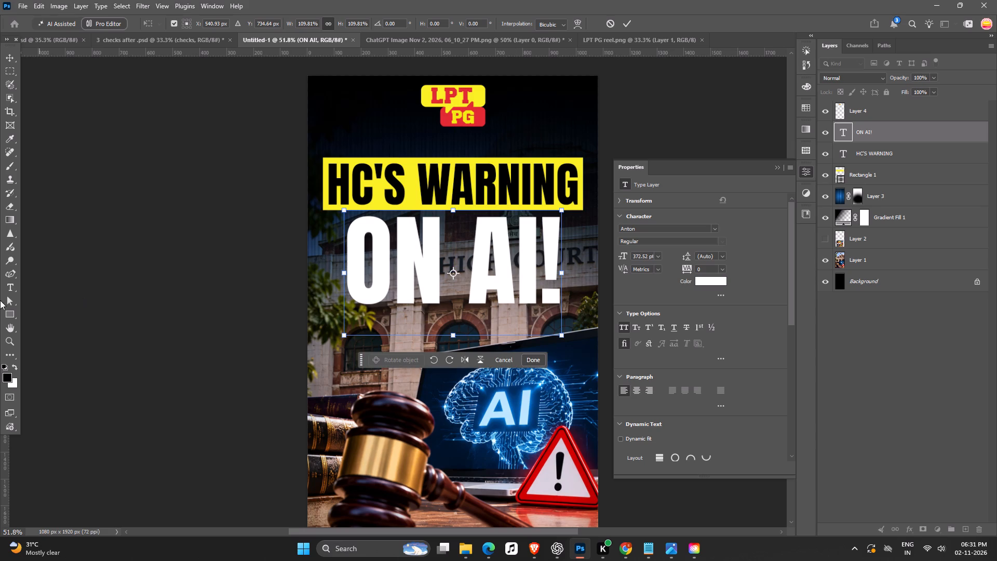
Draw a black rectangle about 1195 × 613 px over the headline area and send it behind both texts and the yellow bar.
drag(8, 314, 12, 314)
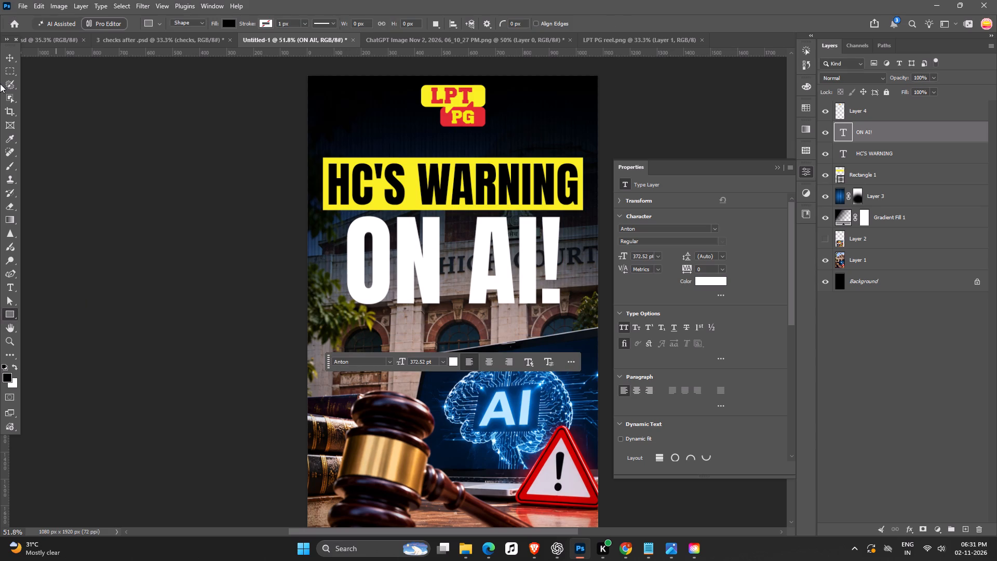
click(14, 58)
click(8, 224)
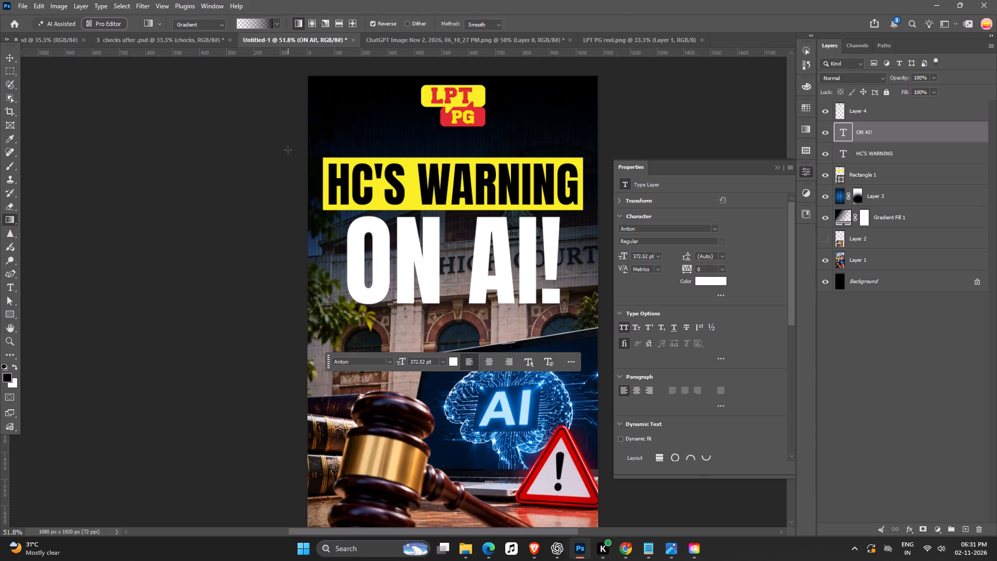
click(10, 319)
drag(284, 152, 604, 316)
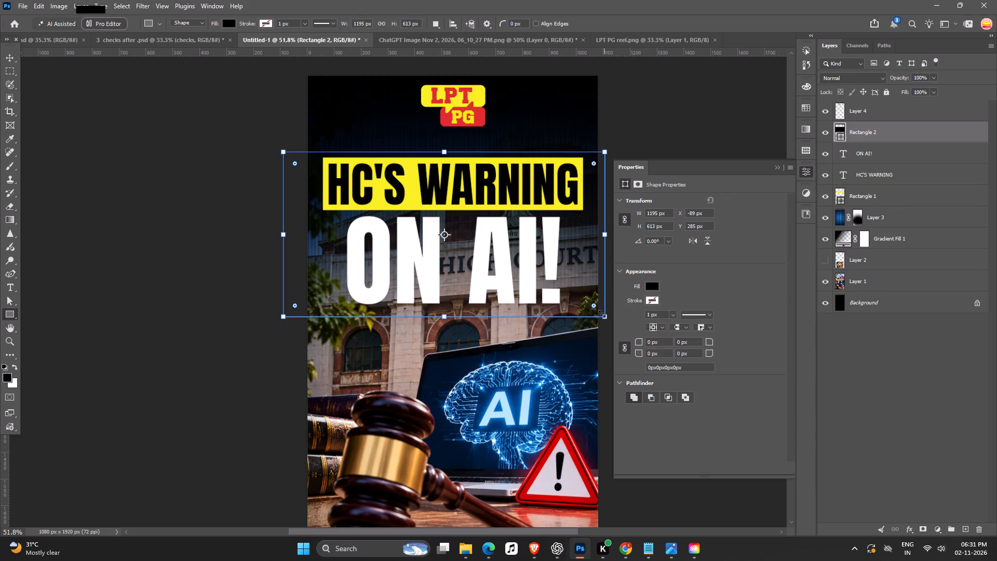
key(ctrl+bracketleft)
key(ctrl+bracketleft)
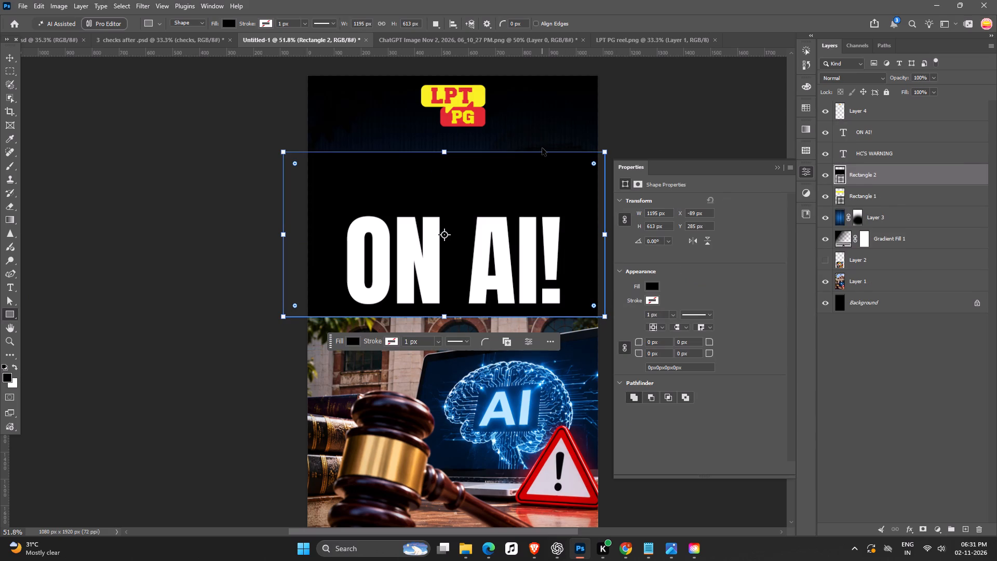
key(ctrl+bracketleft)
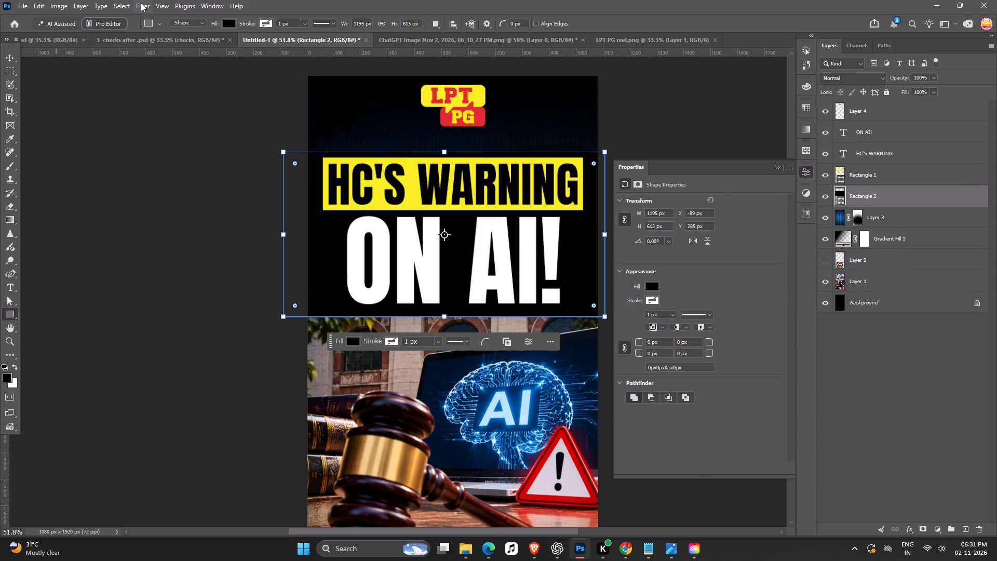
Convert the black rectangle to a smart object and apply a Gaussian Blur with a 187.7-pixel radius.
click(141, 3)
click(143, 144)
click(150, 146)
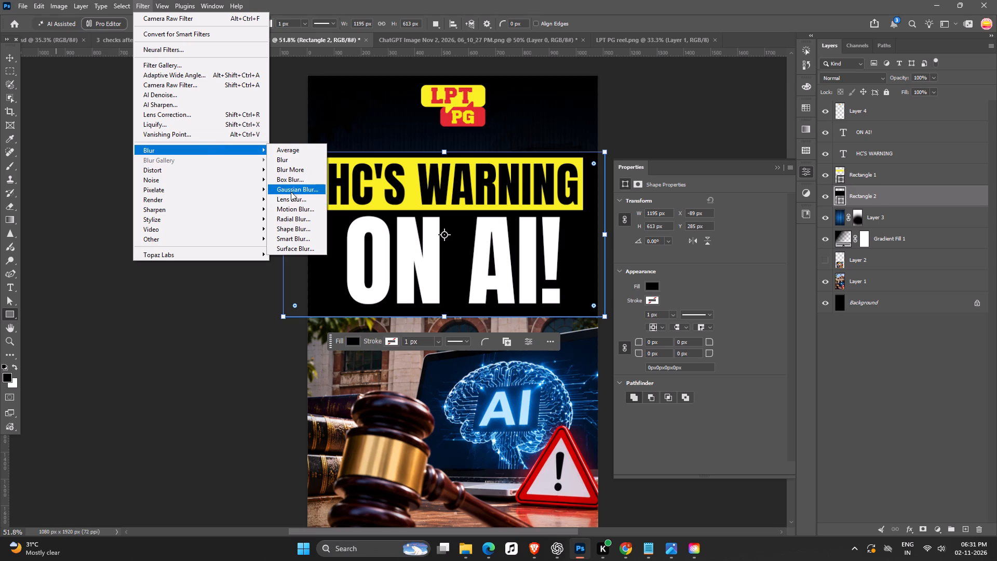
click(299, 191)
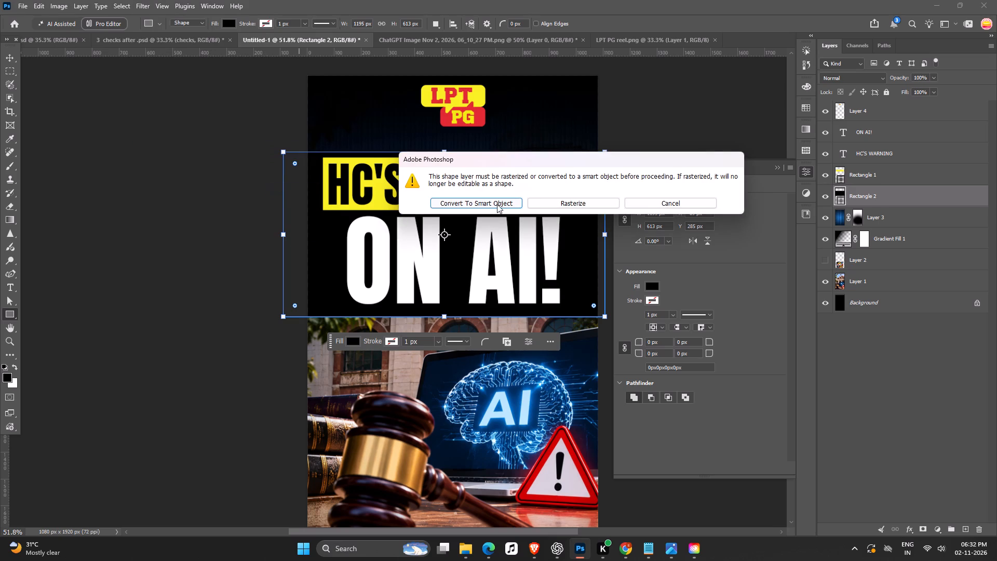
click(496, 204)
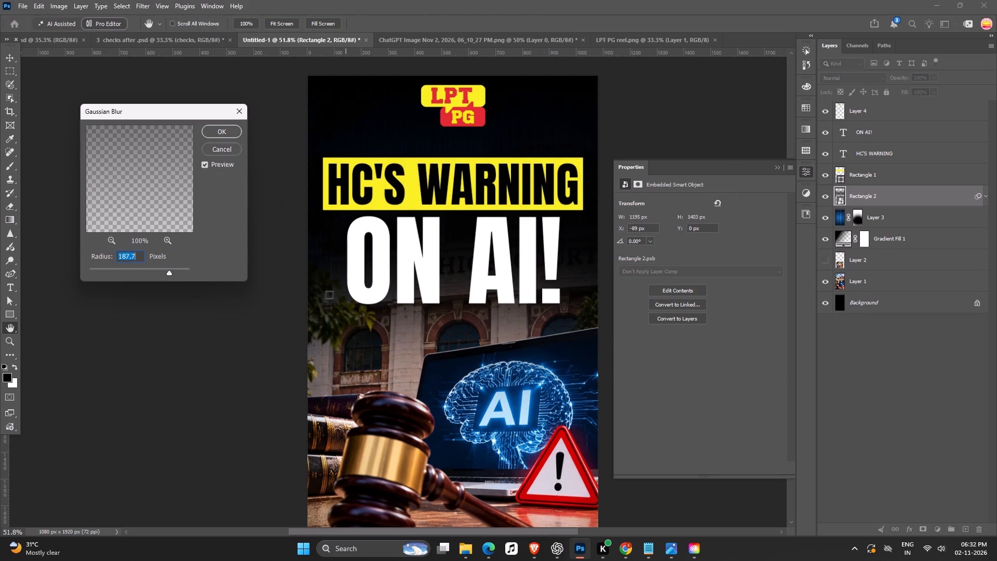
click(224, 135)
Scale the "ON AI!" text down to about 91% and nudge it slightly left.
ctrl+scroll(541, 281, down, 7)
key(space)
key(space)
key(space)
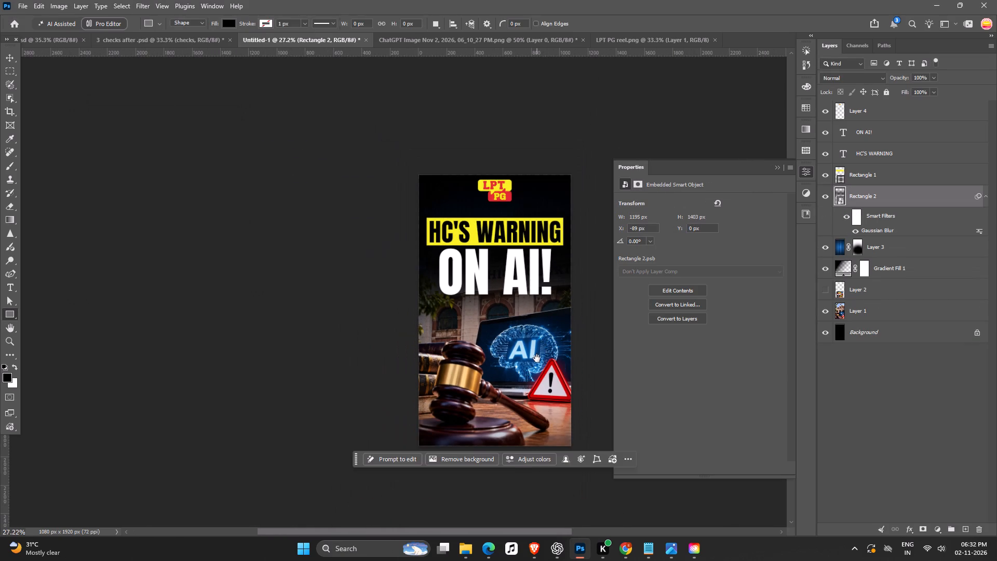
drag(535, 358, 504, 327)
ctrl+scroll(502, 346, up, 2)
key(space)
key(space)
key(space)
key(space)
key(space)
key(space)
key(space)
key(space)
key(space)
key(space)
drag(501, 351, 494, 370)
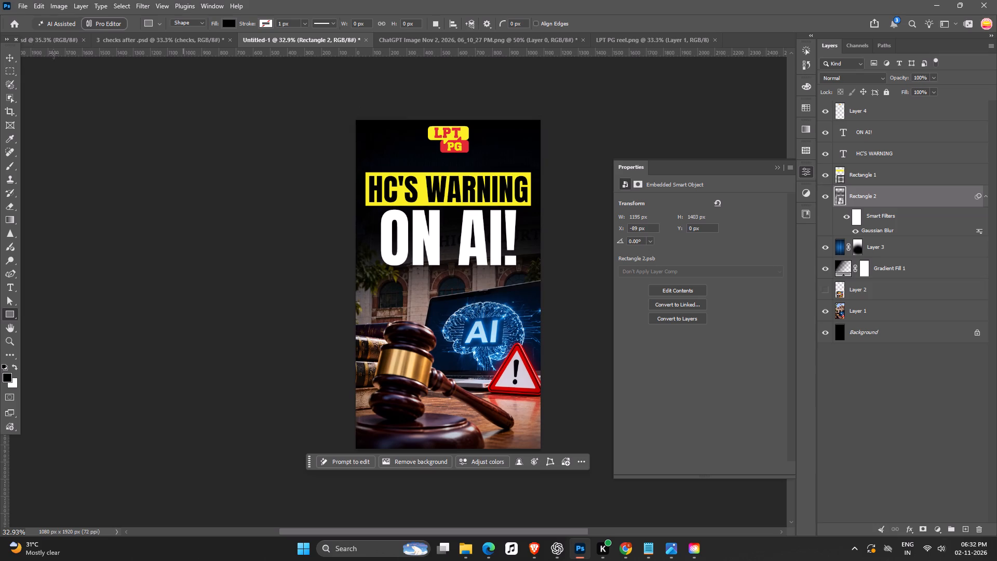
click(12, 54)
click(471, 243)
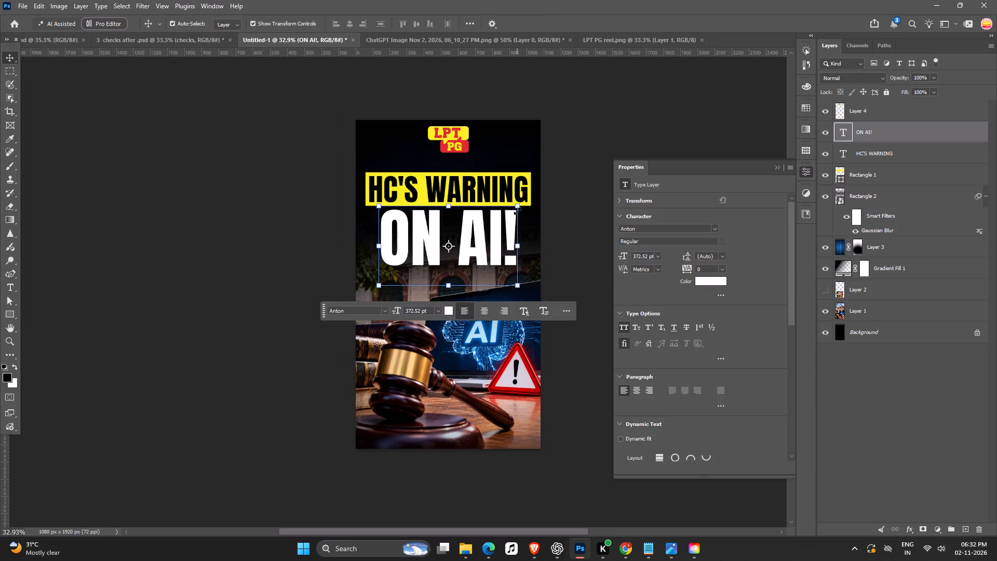
alt+drag(518, 207, 509, 206)
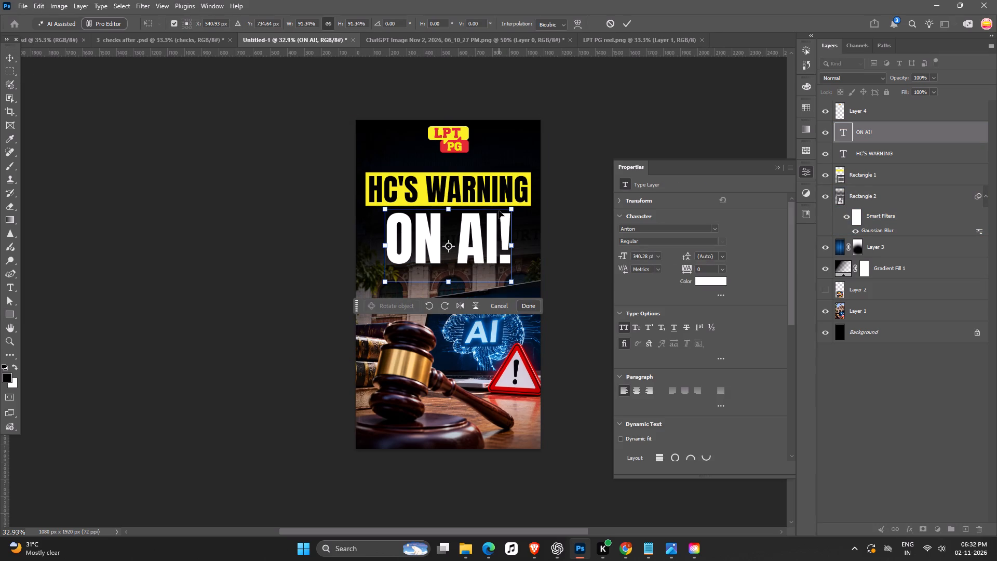
key(shift+Up)
key(shift+Left)
key(shift+Down)
key(Return)
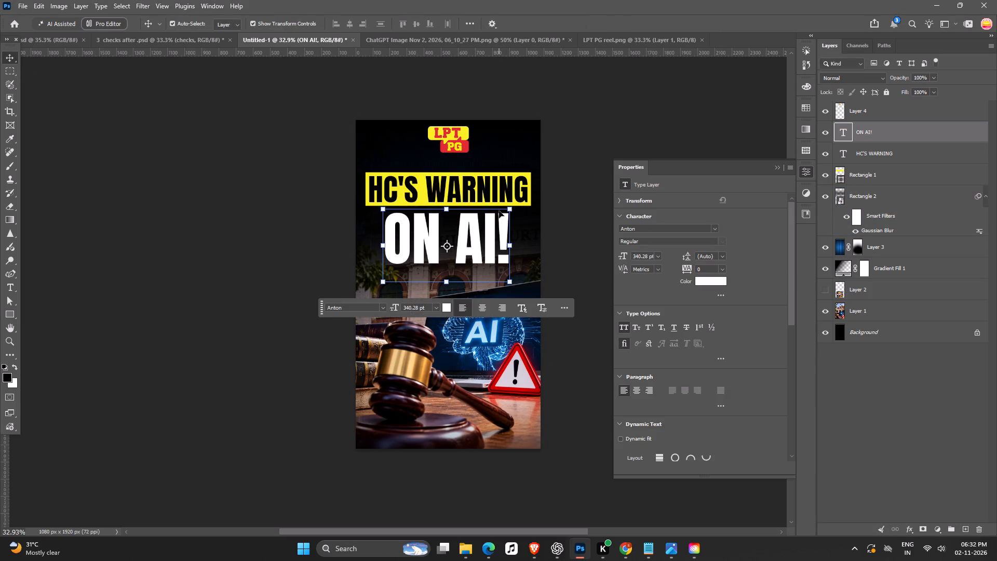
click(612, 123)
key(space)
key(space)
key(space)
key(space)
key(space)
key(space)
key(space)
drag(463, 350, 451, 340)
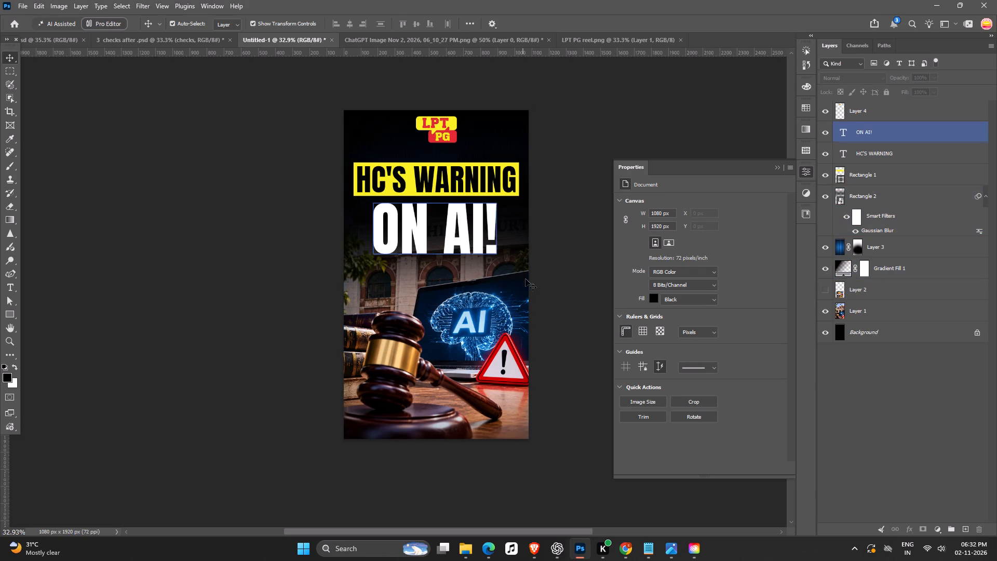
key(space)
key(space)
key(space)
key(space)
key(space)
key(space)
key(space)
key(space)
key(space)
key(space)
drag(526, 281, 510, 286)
Group the "HC'S WARNING" text, its yellow bar and the "ON AI!" text.
click(454, 243)
ctrl+scroll(454, 243, up, 4)
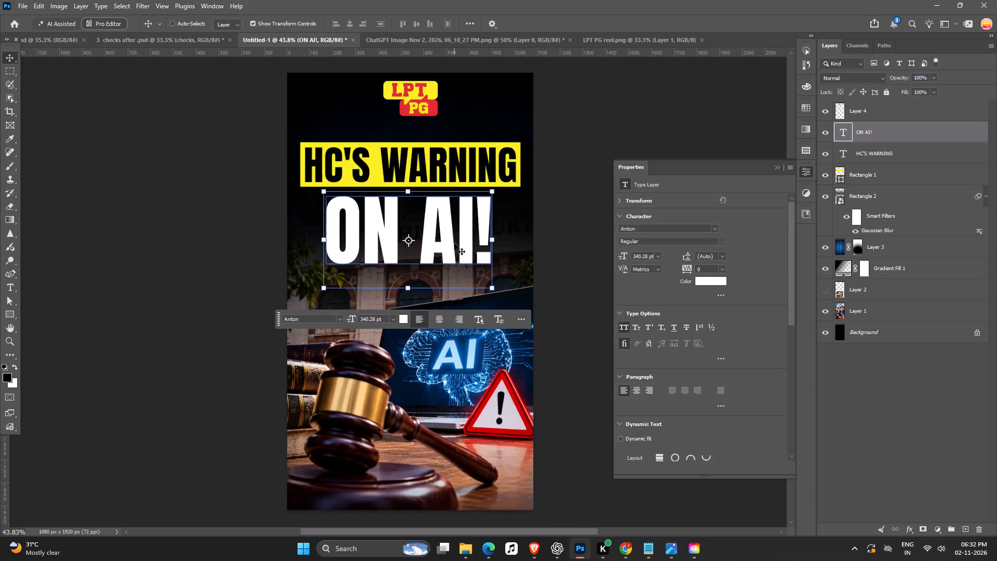
ctrl+scroll(454, 243, up, 1)
shift+click(528, 120)
click(586, 140)
click(535, 128)
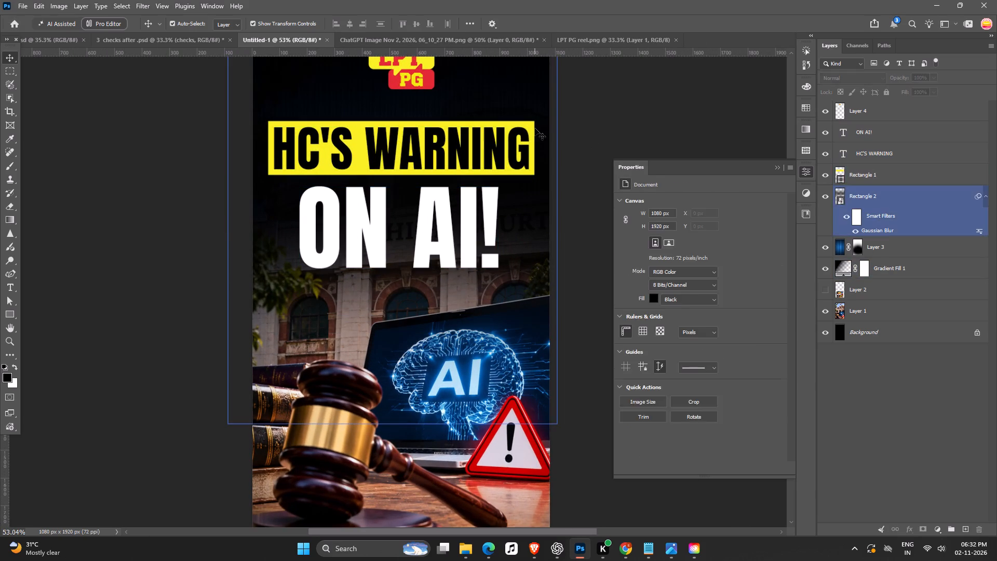
click(527, 129)
click(604, 118)
click(531, 125)
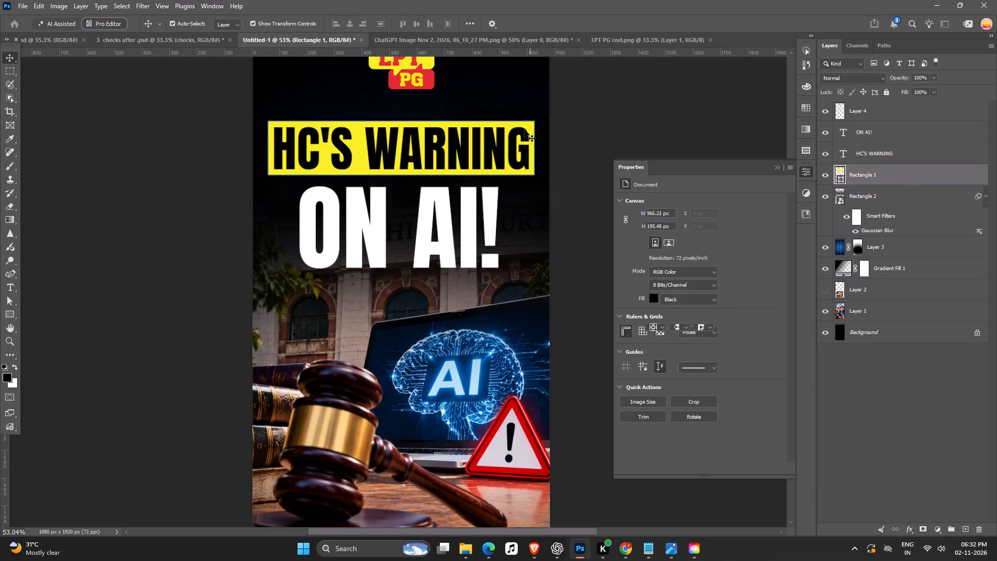
shift+click(516, 135)
shift+click(438, 264)
key(ctrl+g)
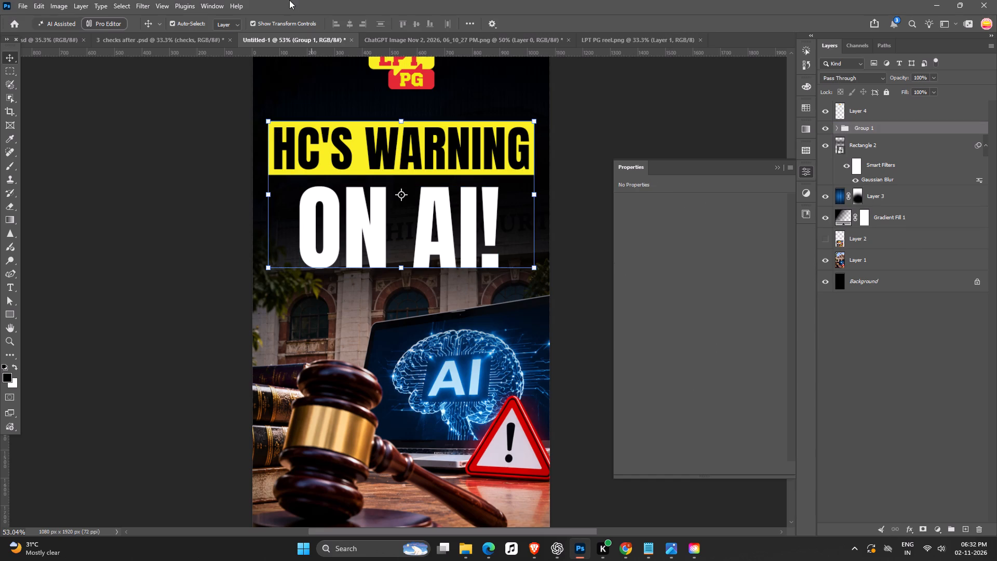
Align the headline group to the horizontal centre of the canvas, using the canvas as the alignment reference.
click(469, 24)
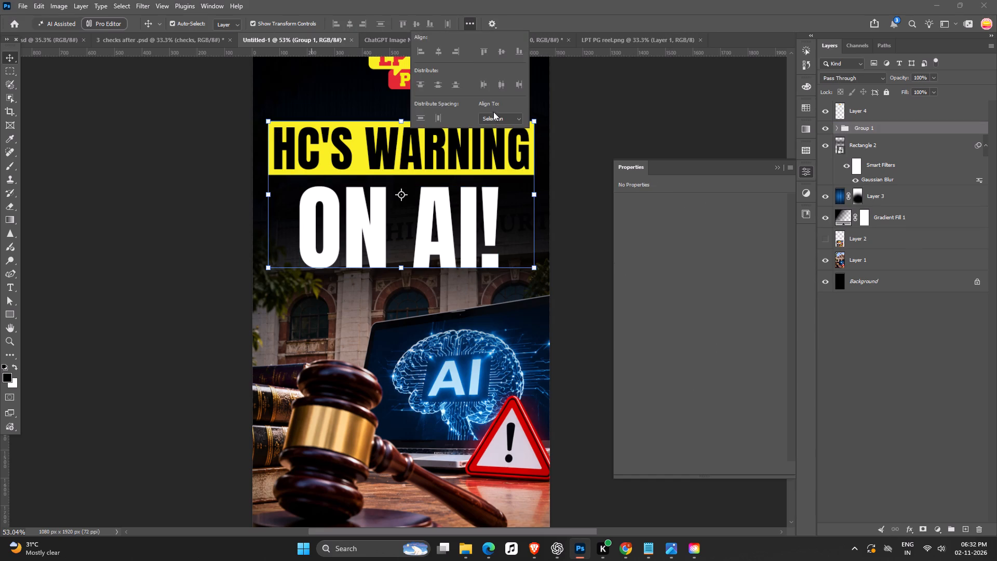
click(497, 119)
click(500, 136)
click(354, 21)
Scale the headline group to about 92% and move it slightly up and right, below the LPT PG logo.
alt+drag(530, 118, 515, 116)
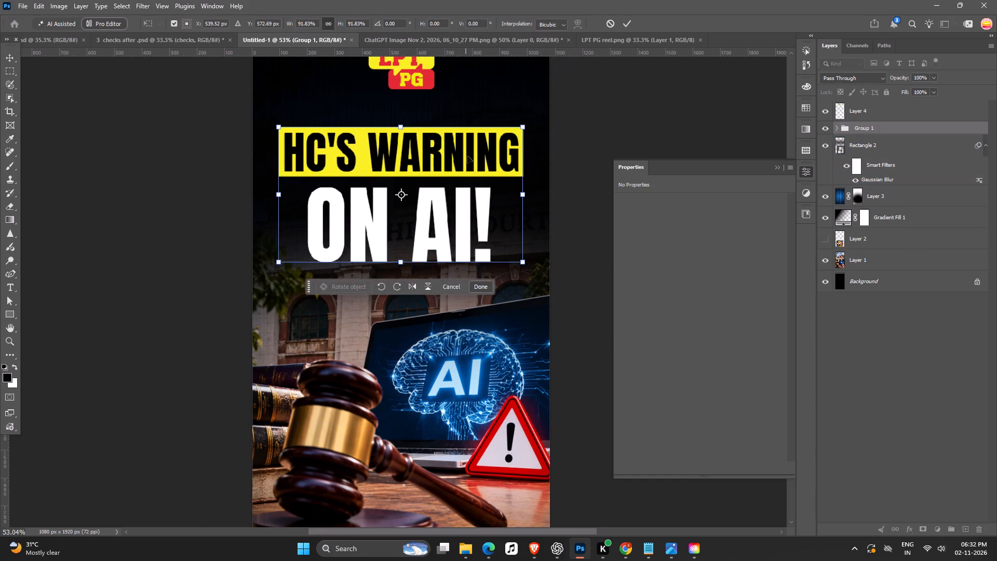
drag(467, 156, 474, 145)
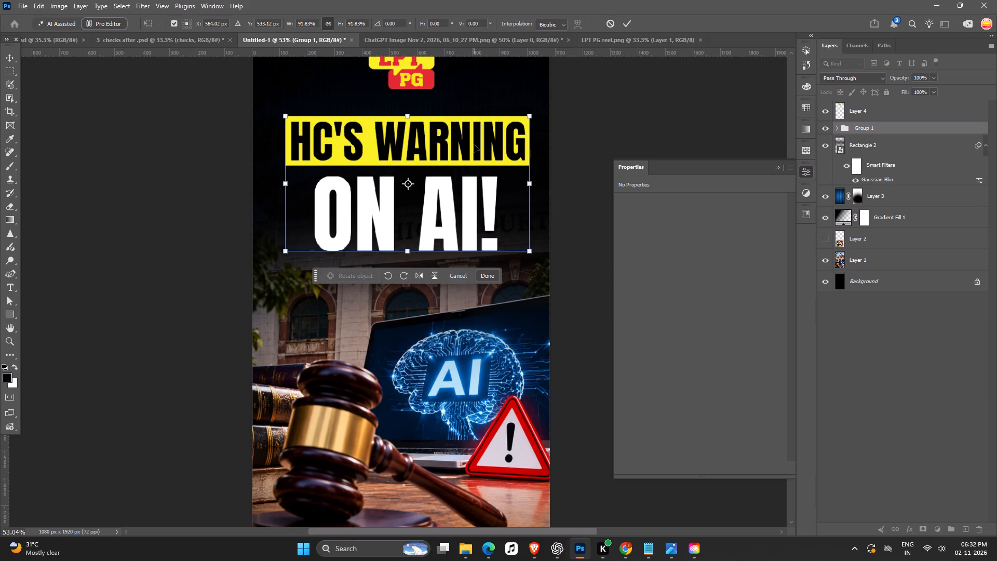
key(Return)
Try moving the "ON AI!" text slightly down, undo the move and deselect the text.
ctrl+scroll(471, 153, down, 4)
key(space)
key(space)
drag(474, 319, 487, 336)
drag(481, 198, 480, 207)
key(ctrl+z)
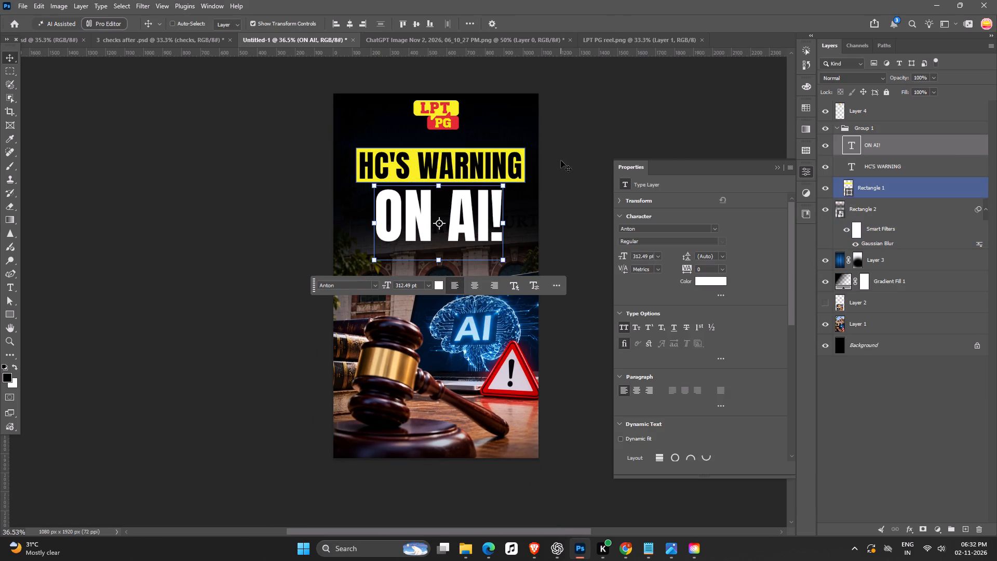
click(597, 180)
Copy the layer style of the "checks" text in the "3 checks after .psd" document and paste it onto the "ON AI!" text.
click(406, 37)
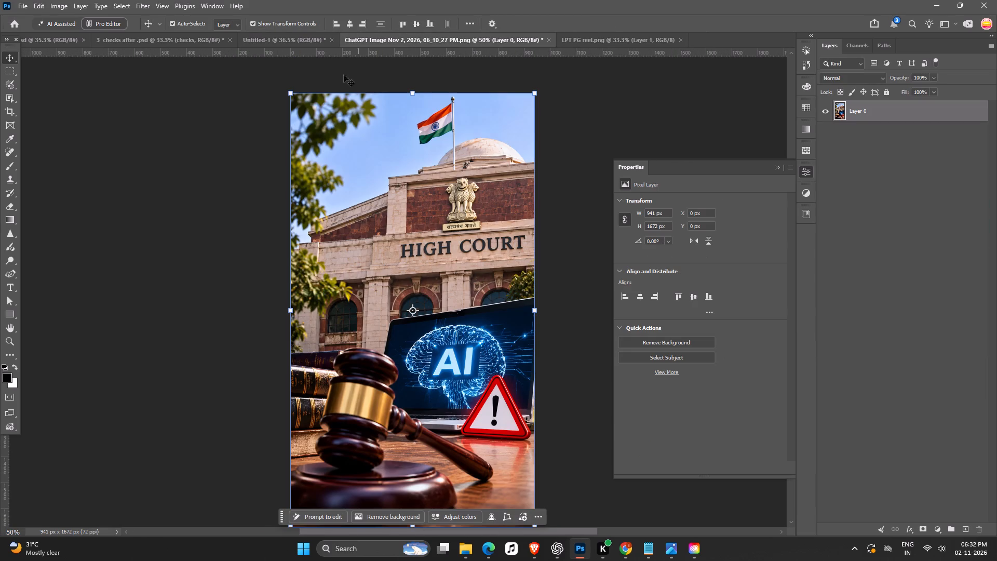
click(116, 36)
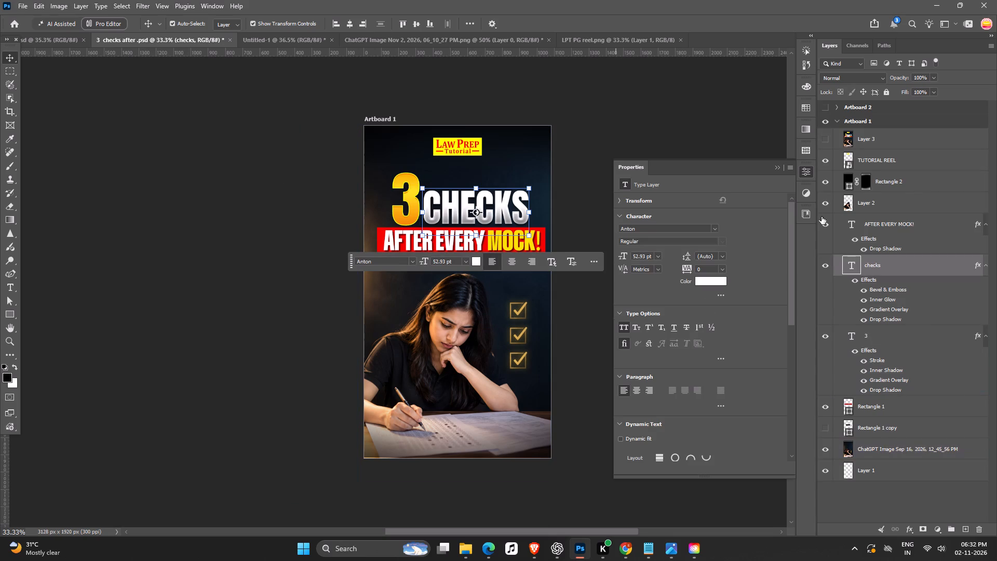
right_click(920, 267)
drag(827, 335, 825, 331)
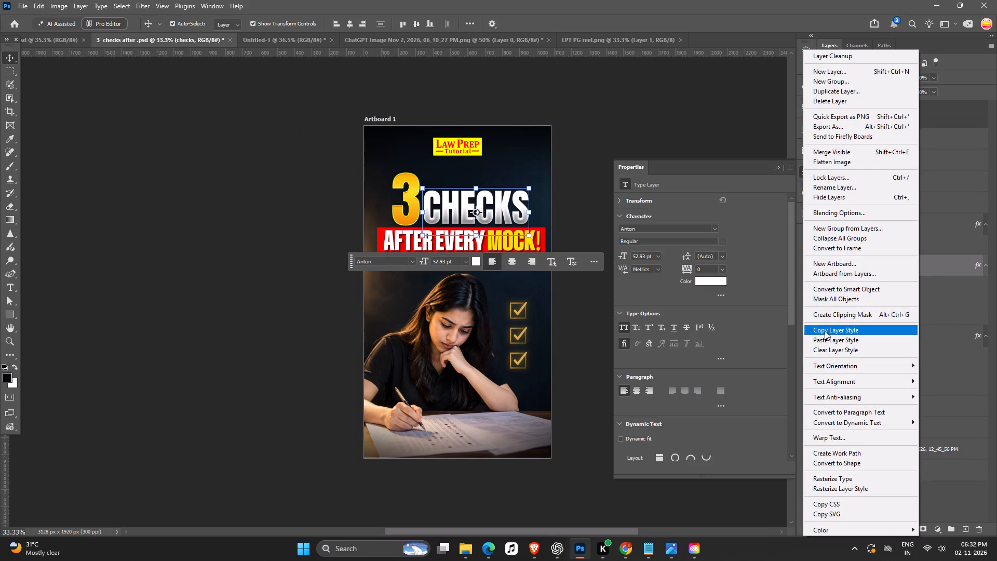
drag(825, 331, 805, 322)
click(281, 54)
click(281, 43)
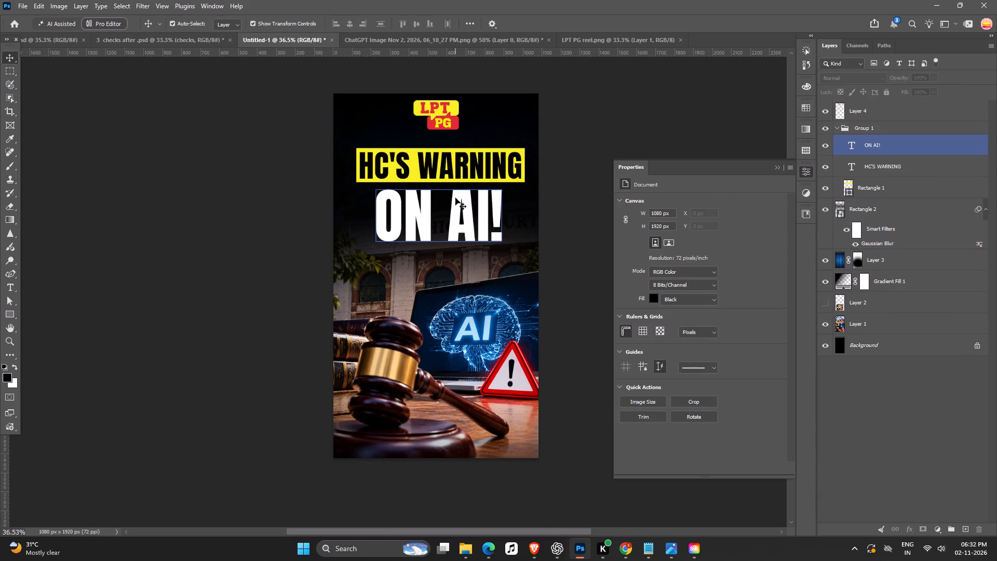
click(455, 198)
right_click(944, 149)
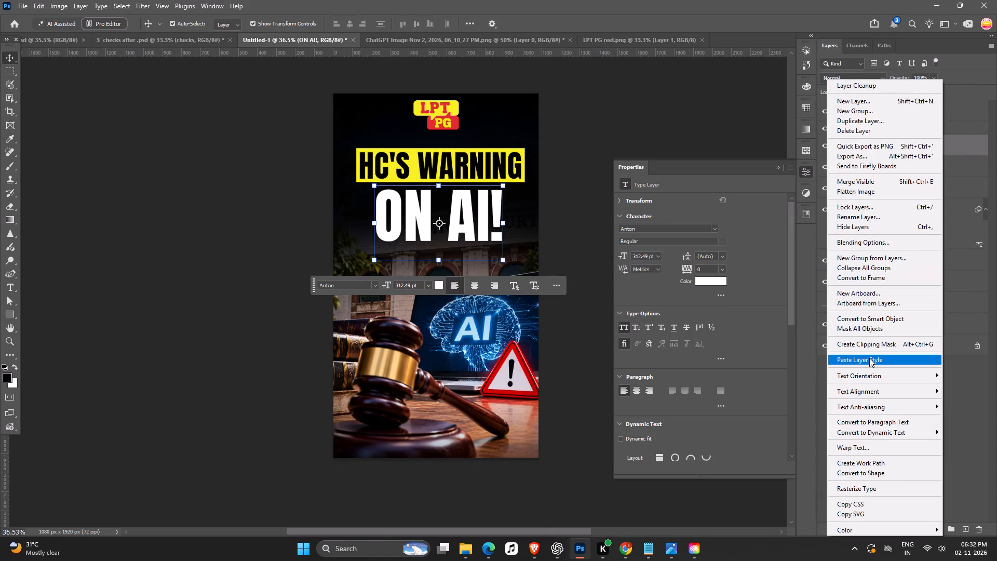
click(869, 358)
Nudge the "ON AI!" text slightly up toward the yellow bar and deselect it.
key(shift+Up)
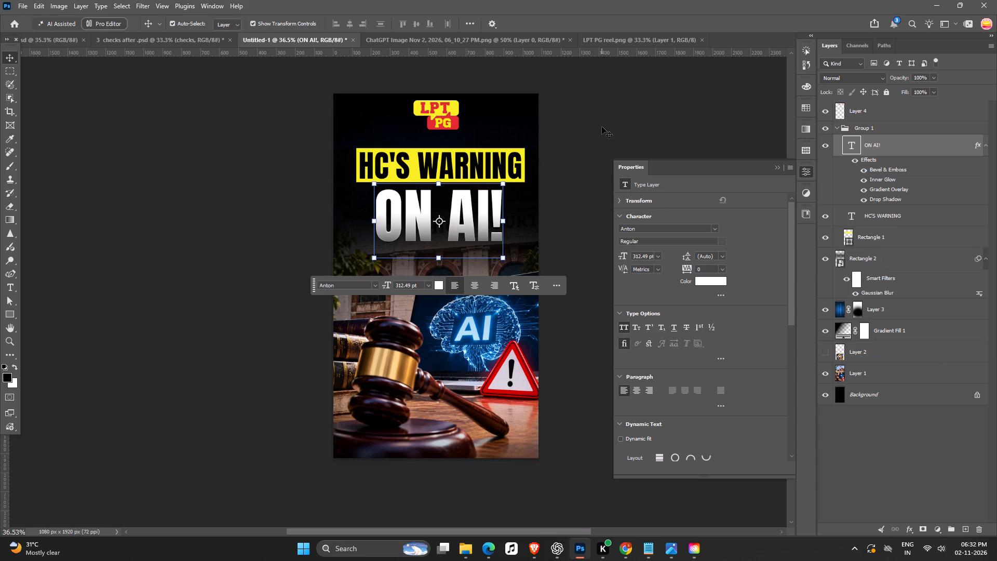
click(602, 127)
Stamp all visible layers into a new merged layer above the LPT PG logo layer.
click(937, 109)
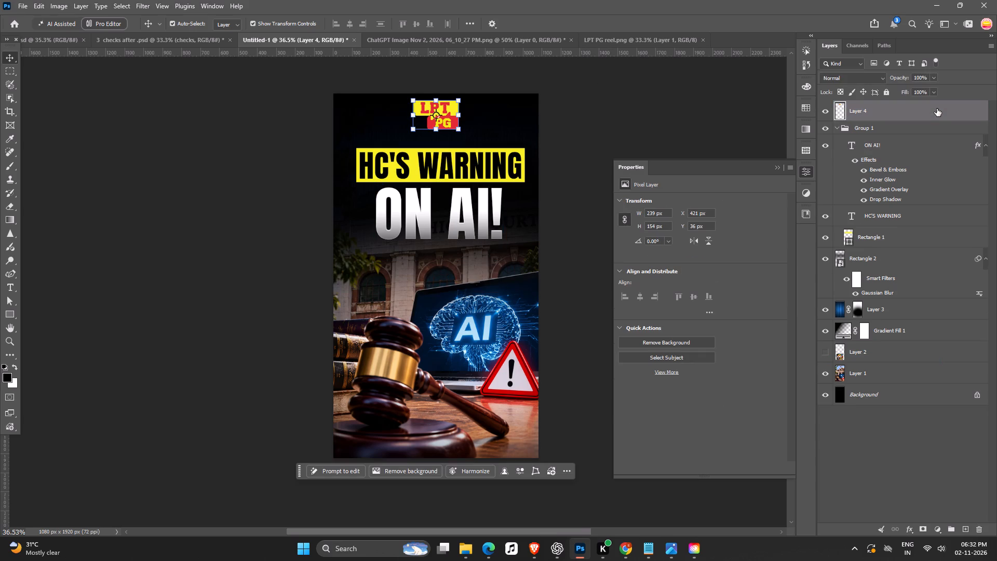
key(ctrl+alt+shift+e)
Apply a Camera Raw filter to the merged layer with a vignette of -14 and slightly raised contrast.
key(ctrl+shift+a)
key(ctrl+shift+s)
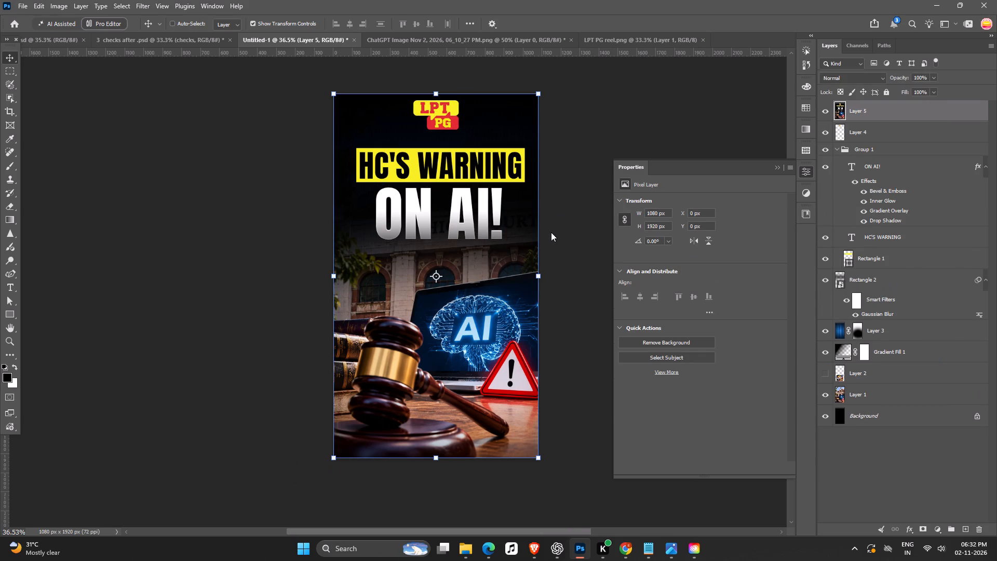
ctrl+scroll(463, 276, down, 7)
drag(882, 452, 871, 450)
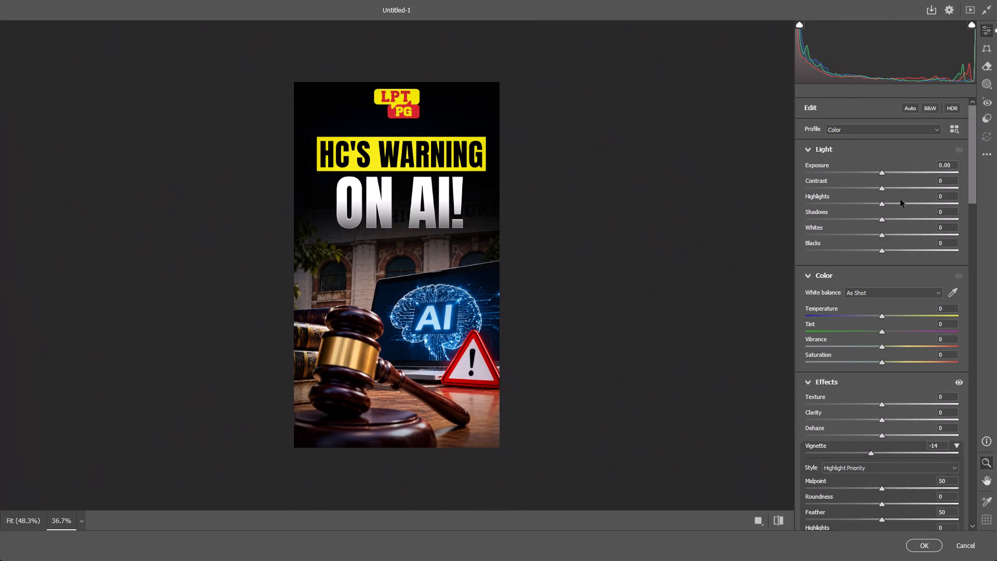
drag(882, 187, 888, 187)
key(Return)
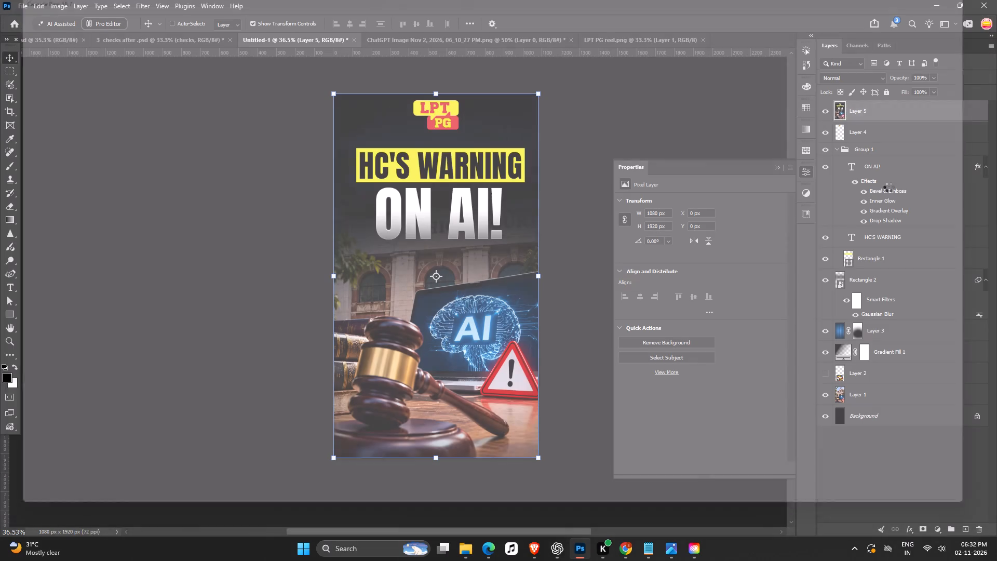
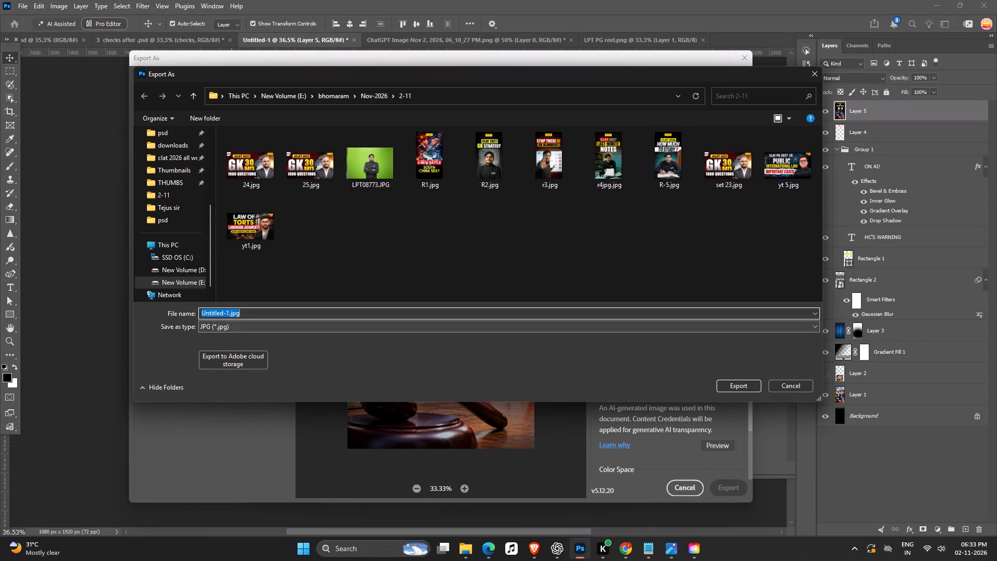
Replace the default name of the JPG export in the 2-11 folder with one beginning with "r", keeping the .jpg extension.
click(227, 314)
drag(227, 314, 151, 330)
key(BackSpace)
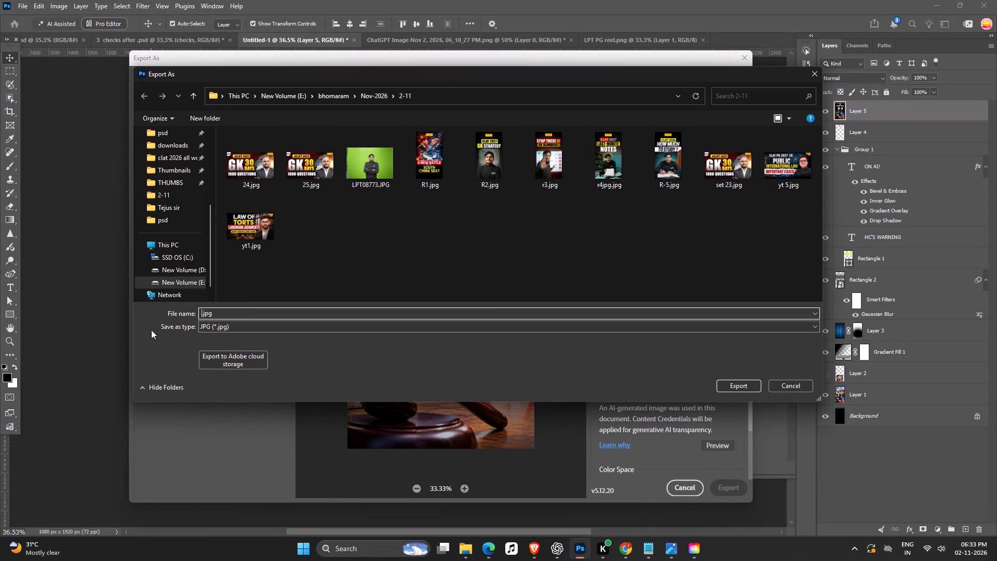
key(r)
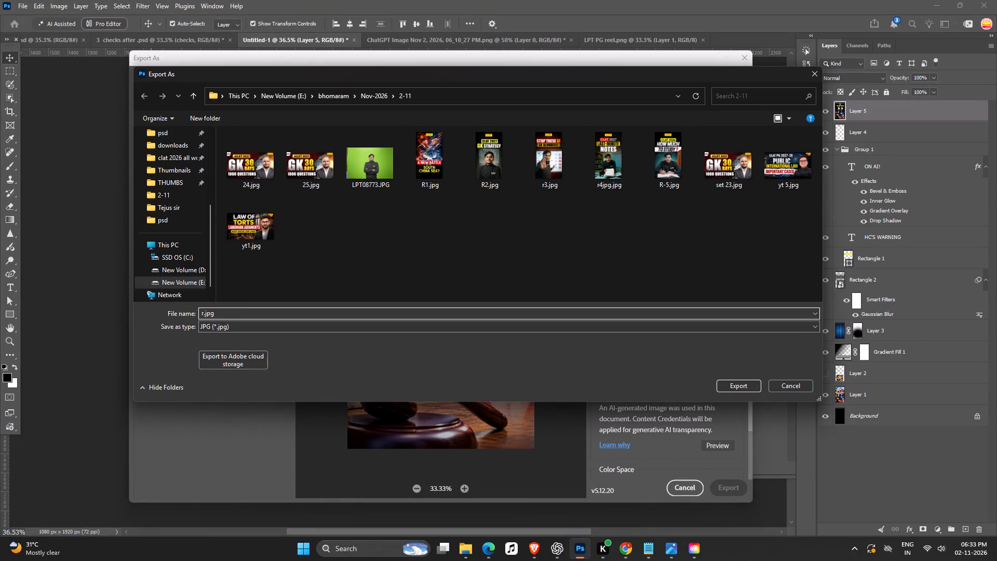
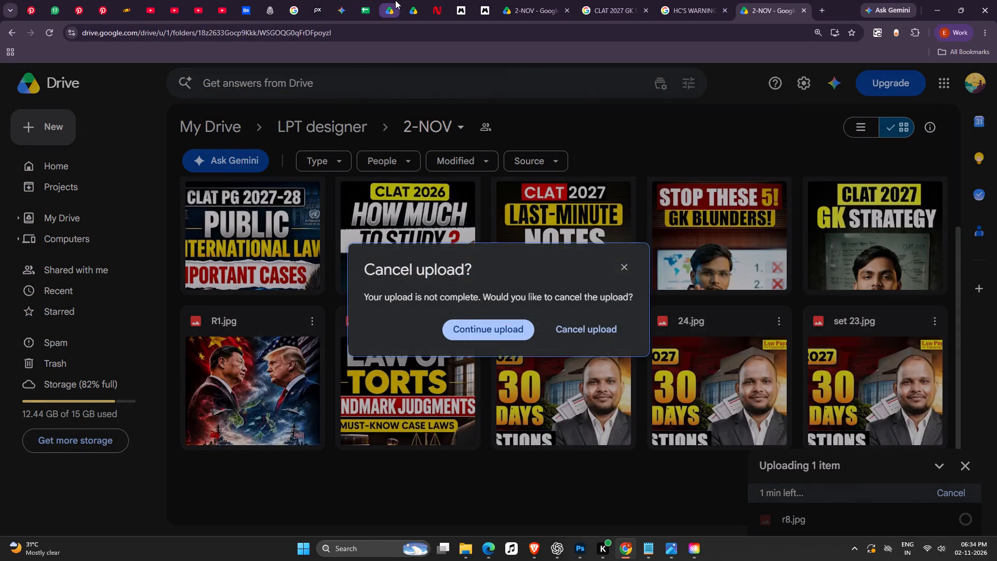
Switch to the LPT Design Sheet and copy the full "ILLEGAL CUSTODY पड़ी UP POLICE को भारी" topic text from the Judiciary Reel sheet.
click(392, 0)
click(357, 0)
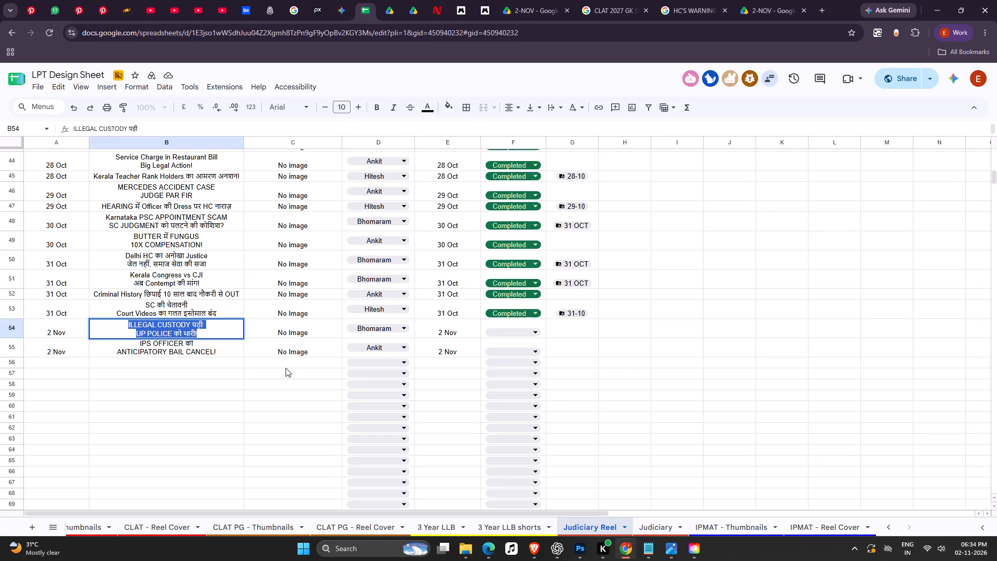
click(283, 374)
double_click(217, 330)
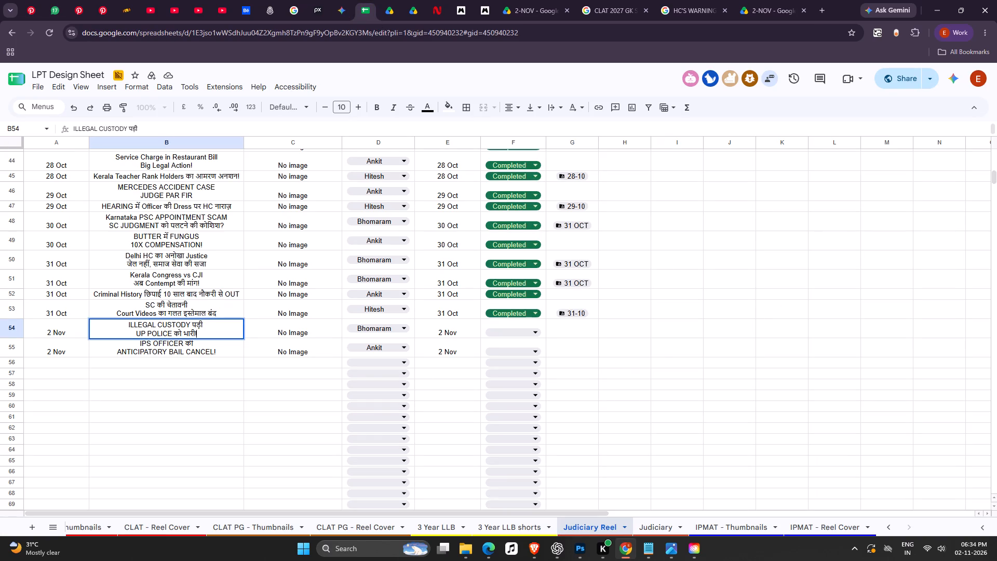
drag(210, 334, 96, 315)
key(ctrl+c)
key(ctrl+c)
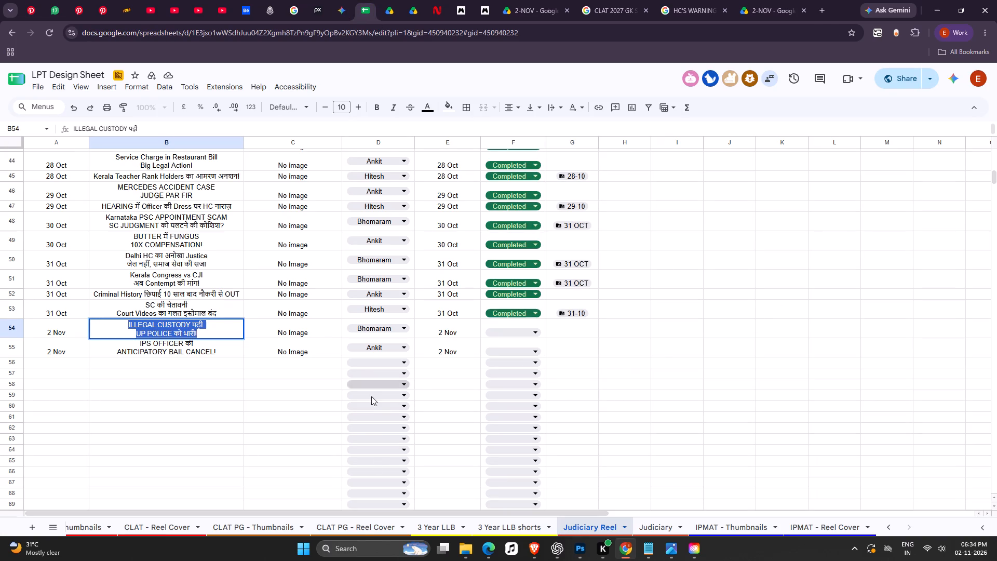
Check the latest entries in the CLAT PG - Reel Cover, CLAT PG - Thumbnails and CLAT - Reel Cover sheets.
click(360, 523)
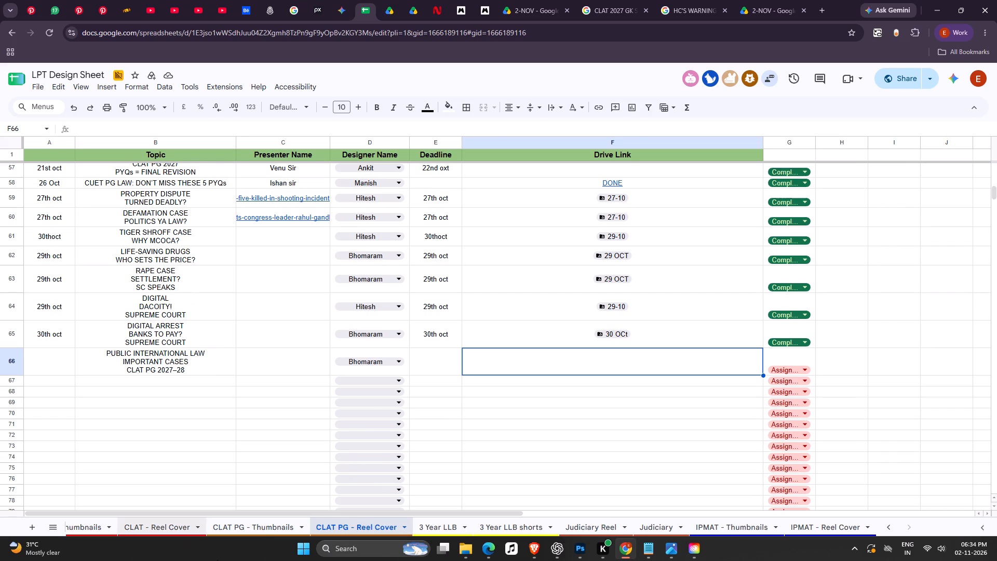
click(264, 531)
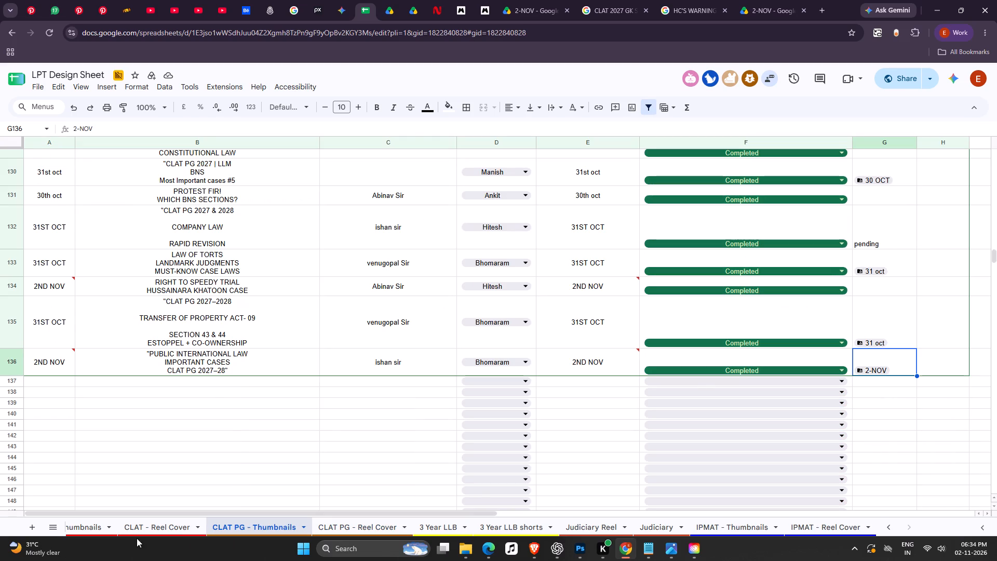
click(155, 527)
scroll(280, 417, down, 1)
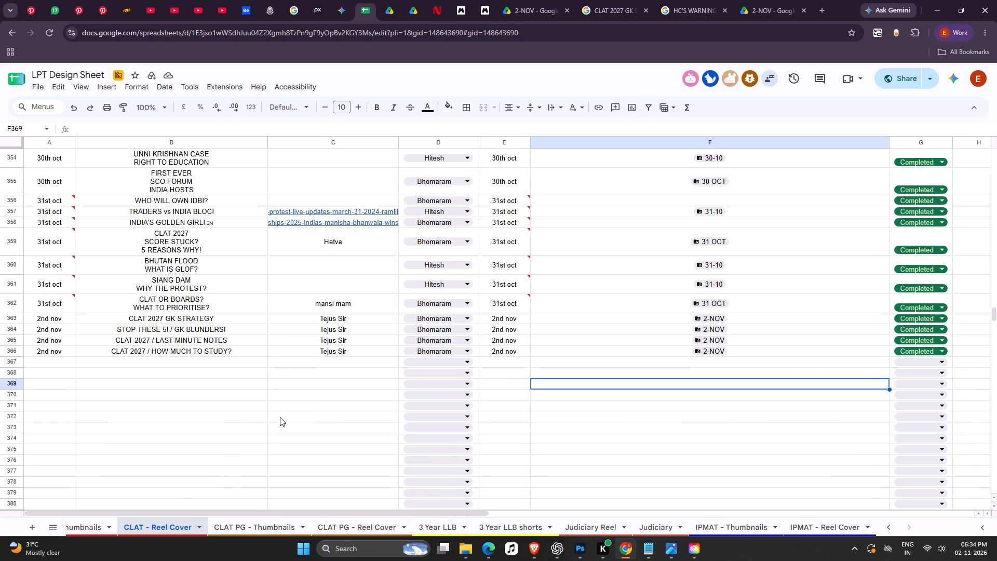
In the CLAT - Thumbnails sheet, select the full "CLAT 2027- GK POWER PACK" topic text in row 503, through "SC • DELIMITATION • BILLS".
click(832, 352)
click(83, 525)
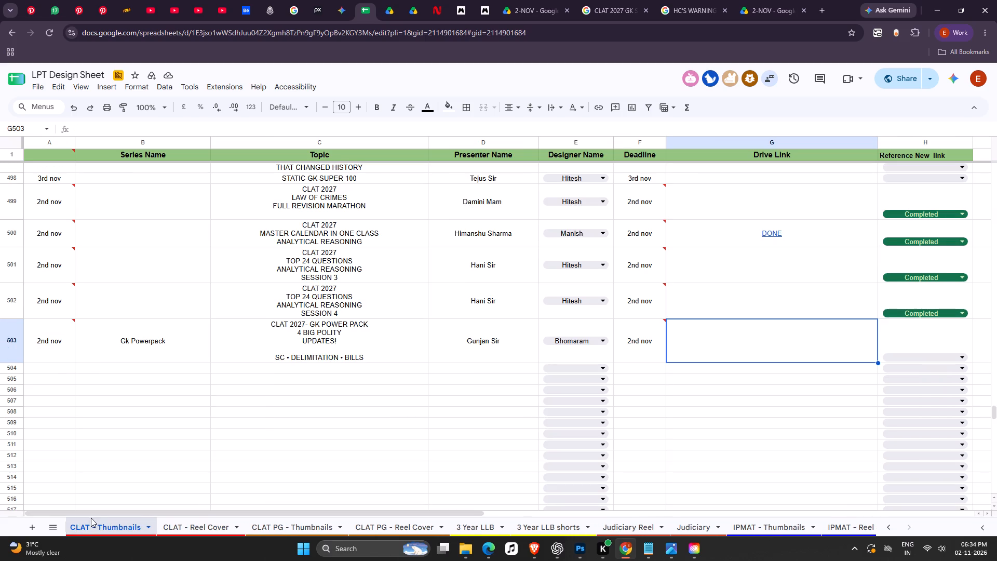
double_click(306, 344)
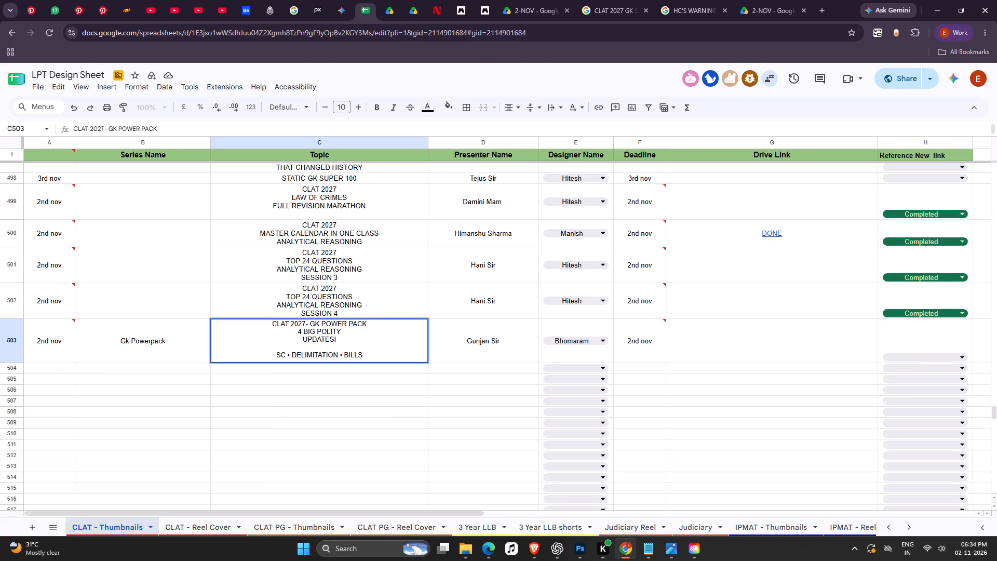
drag(262, 324, 381, 360)
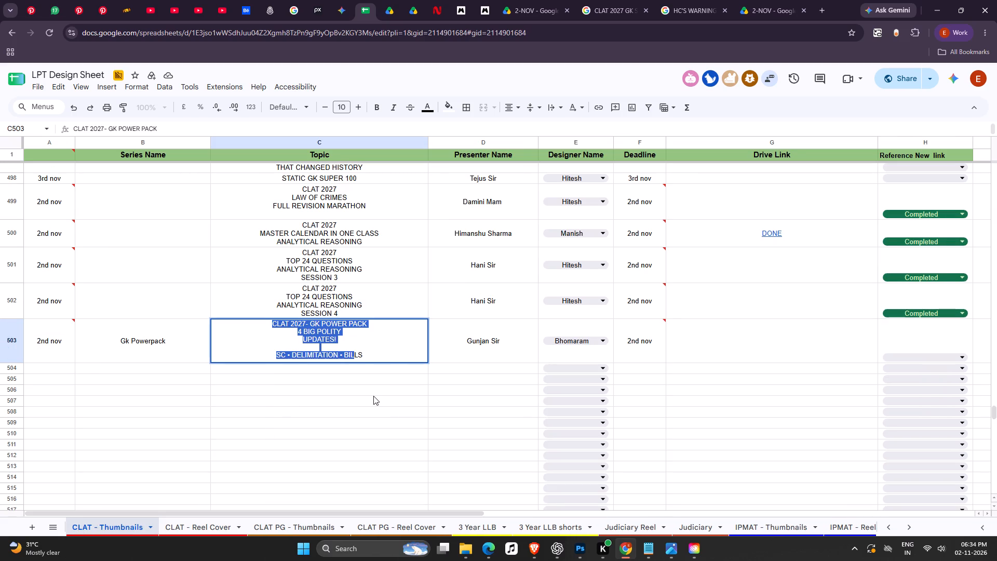
click(373, 396)
click(724, 346)
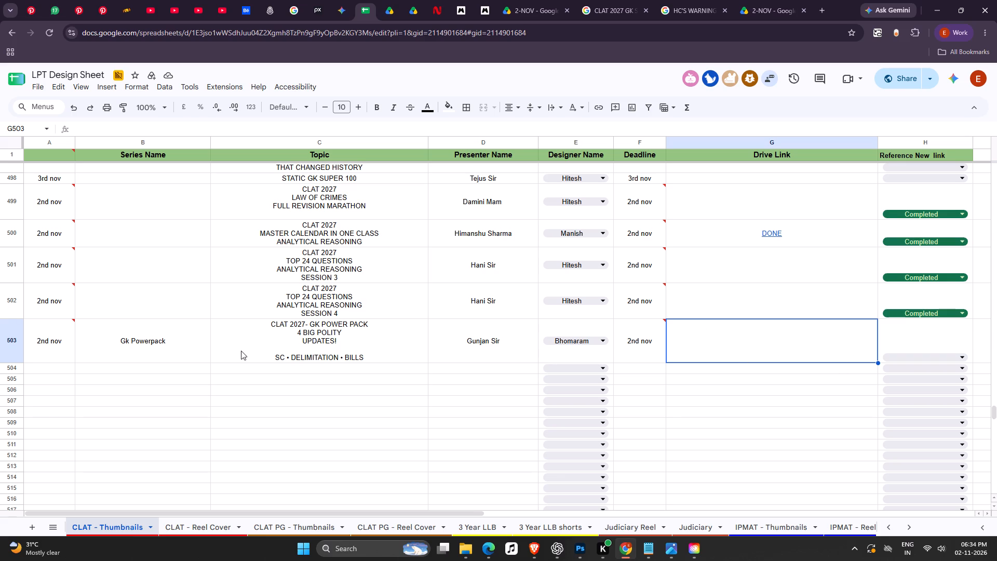
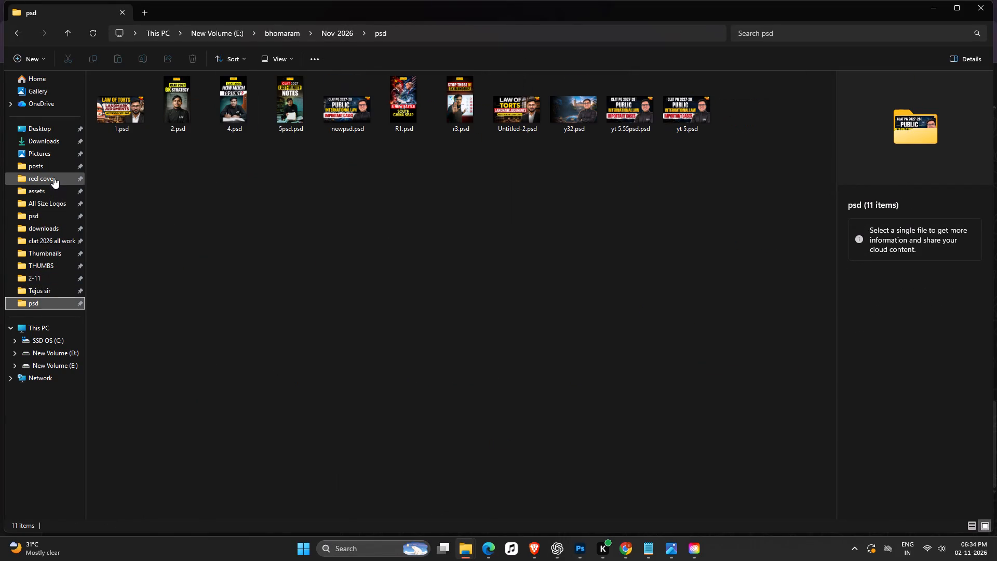
In File Explorer, go up two levels from the Nov-2026 psd folder to the bhomaram folder of monthly work.
click(63, 33)
click(63, 33)
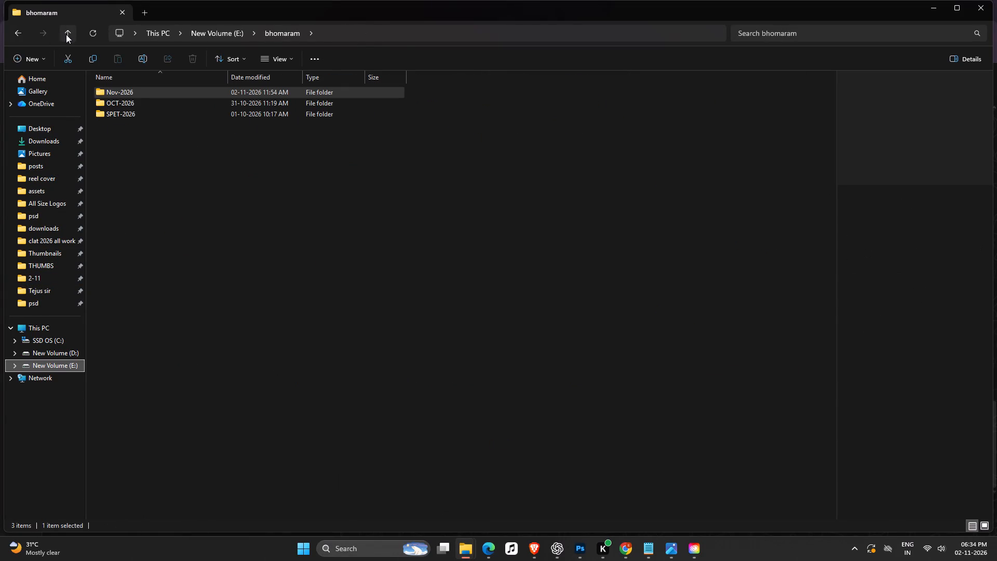
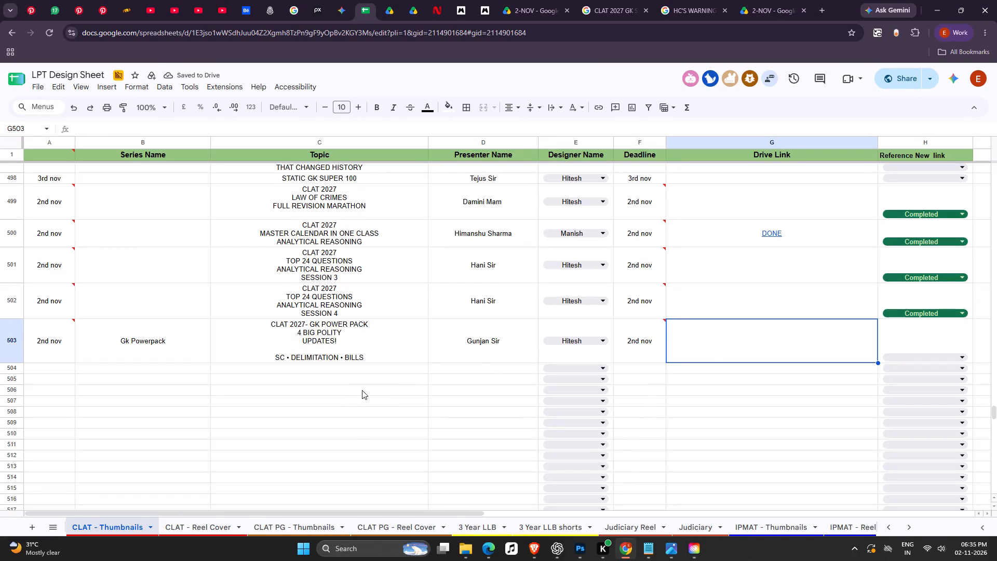
Capture a screenshot of the CLAT - Thumbnails row for the Gk Powerpack "4 BIG POLITY UPDATES!" topic, from Series Name through Drive Link.
key(shift+super+s)
drag(76, 317, 75, 319)
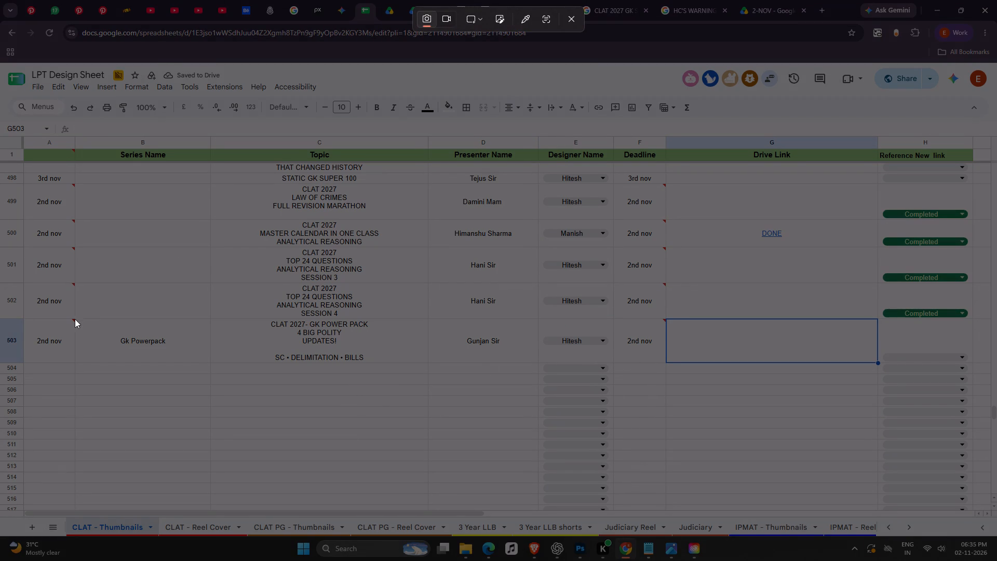
drag(75, 319, 912, 372)
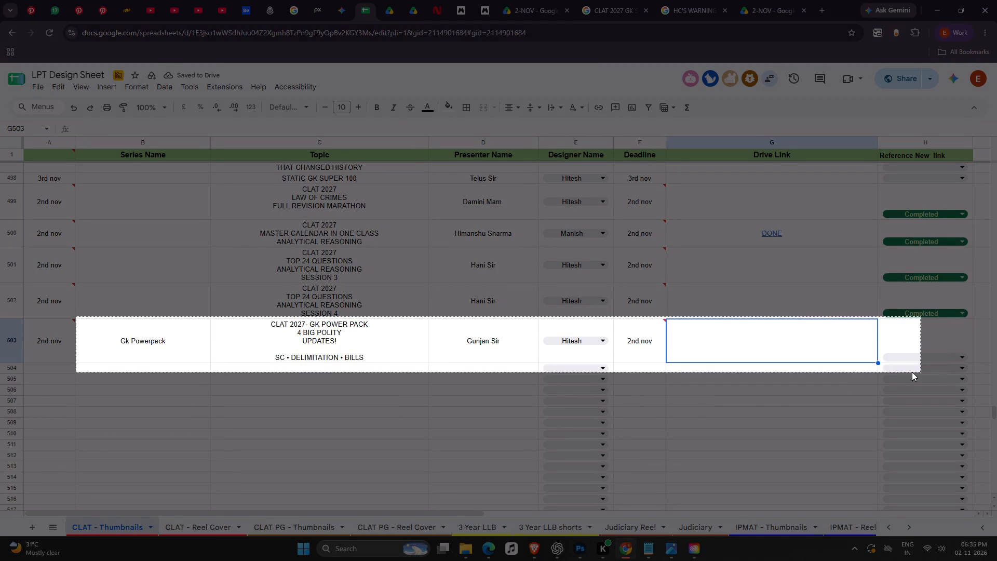
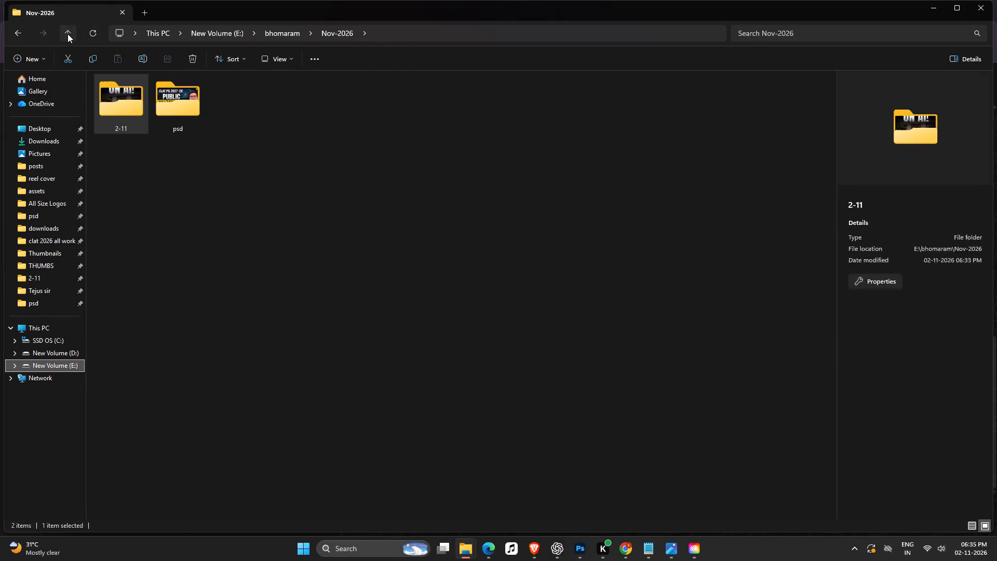
Check the OCT-2026 day folders 31-10, 30-10 and 29-10 for an earlier Gk Powerpack thumbnail, previewing 3.jpeg in 29-10.
double_click(150, 107)
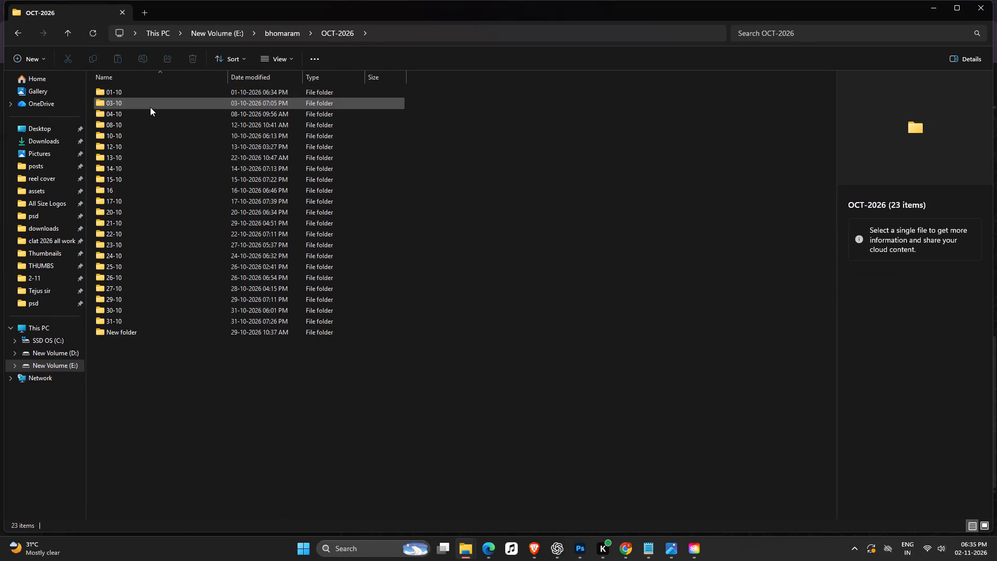
double_click(141, 320)
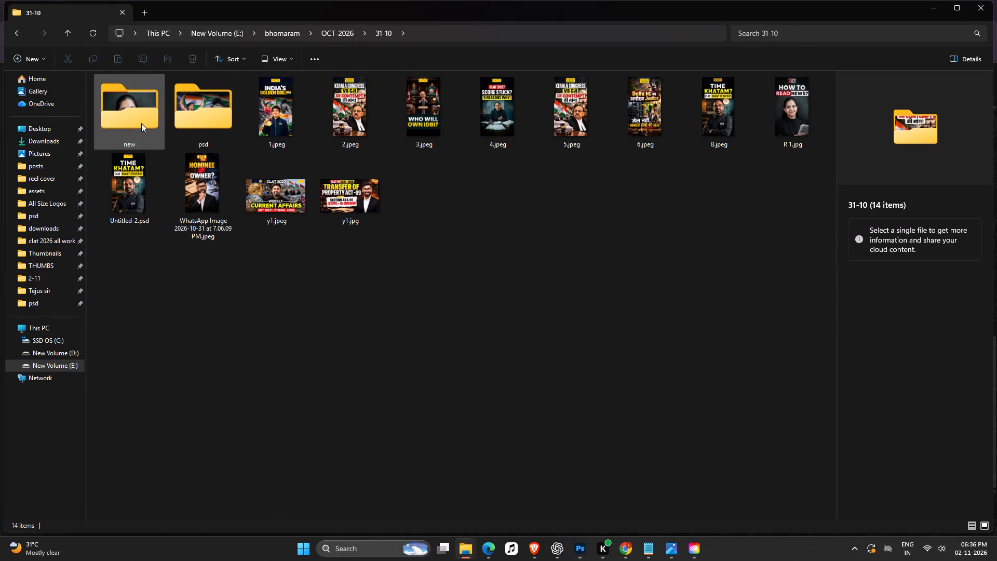
click(68, 34)
double_click(111, 307)
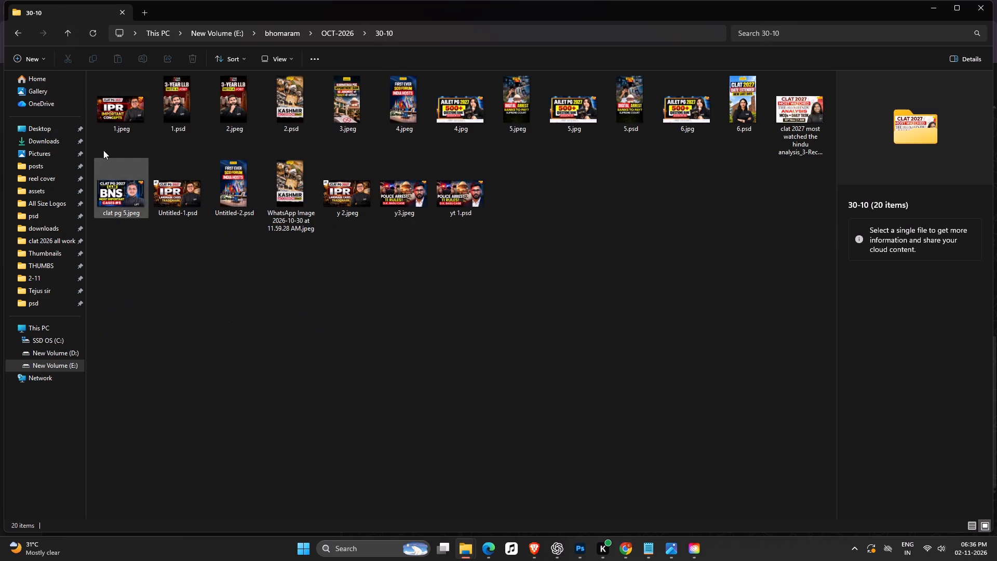
click(68, 29)
double_click(115, 298)
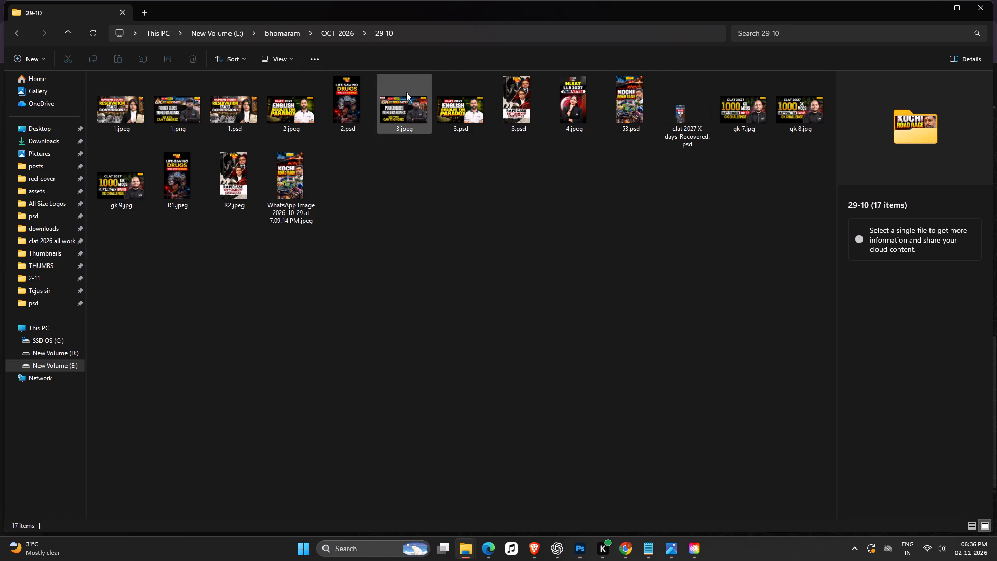
double_click(407, 114)
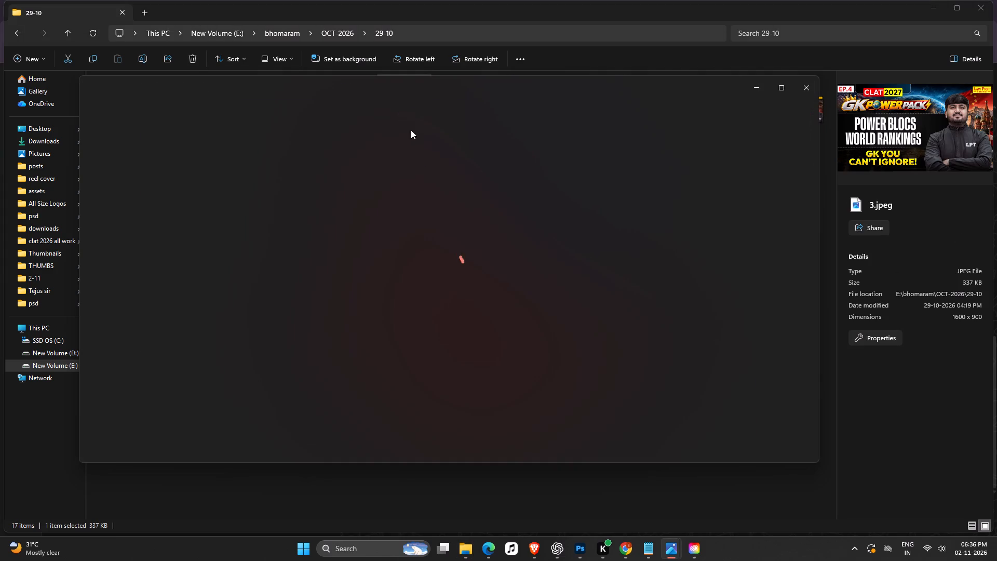
click(810, 91)
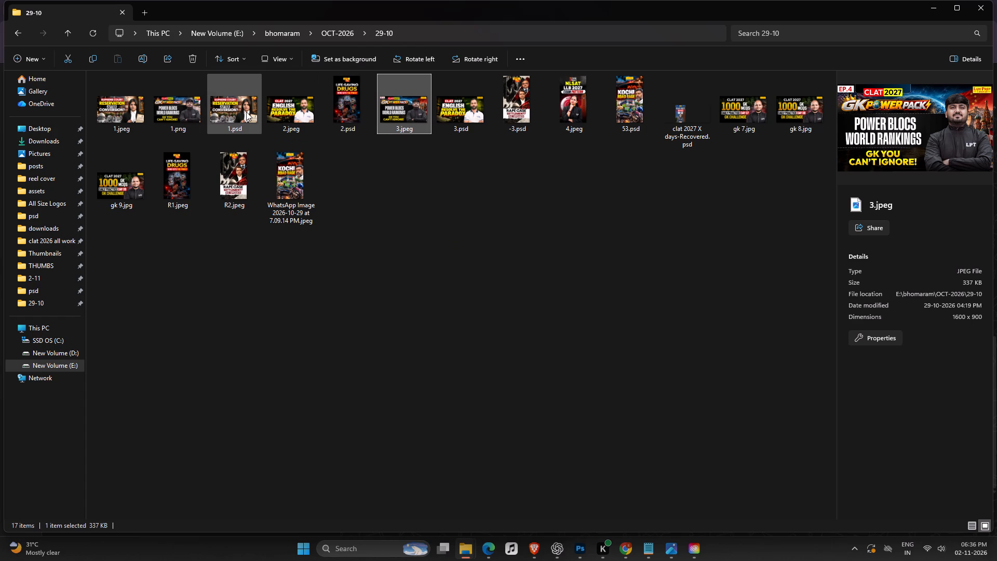
Look through the OCT-2026 day folders from 27-10 back to 21-10 for earlier Gk Powerpack thumbnail files.
click(68, 32)
double_click(133, 292)
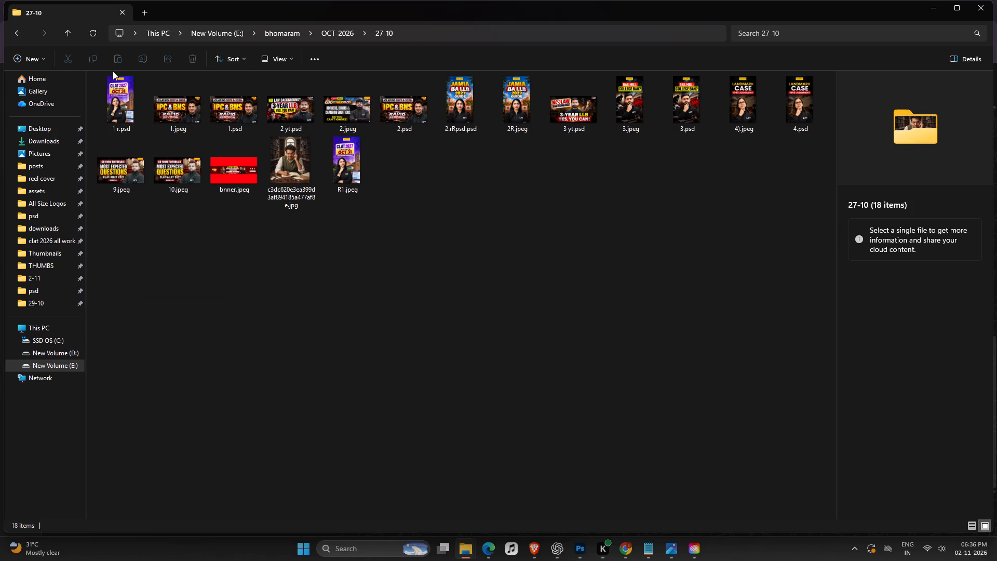
click(69, 31)
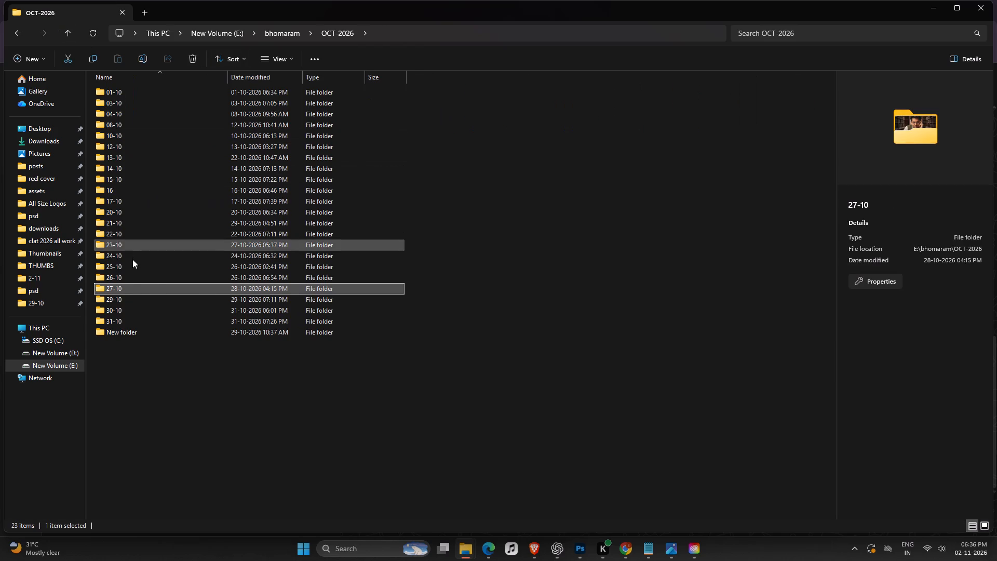
double_click(130, 276)
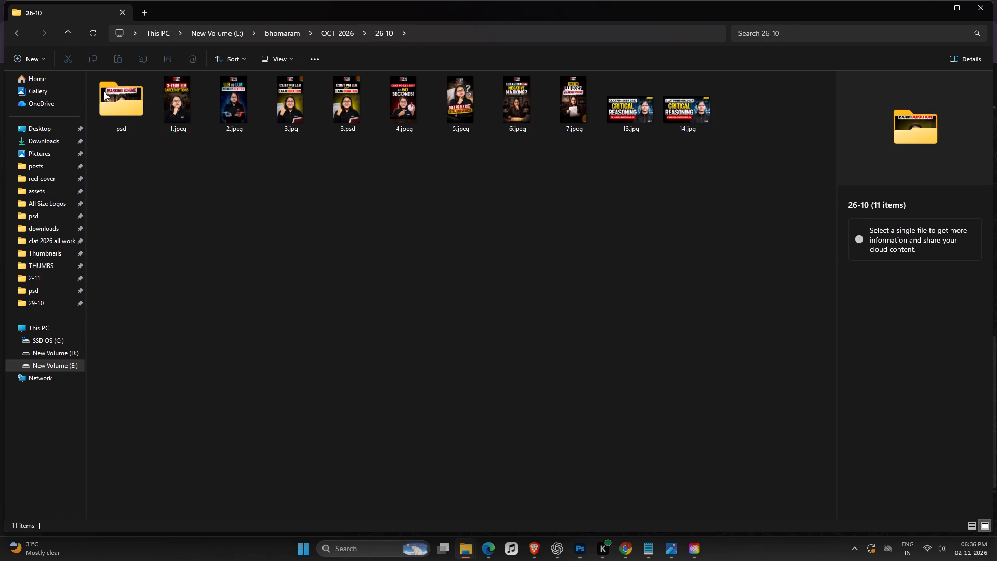
click(70, 29)
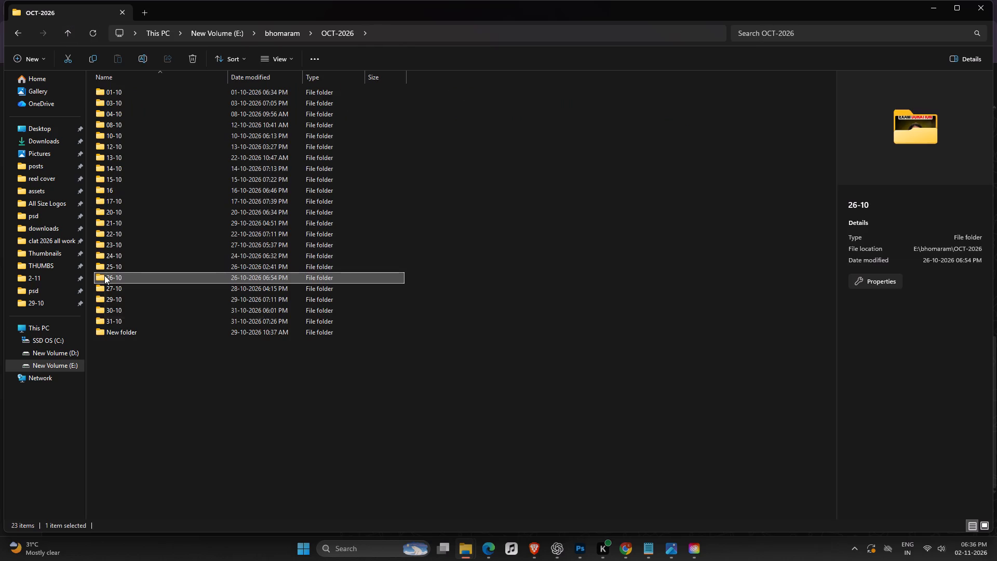
double_click(111, 266)
click(69, 30)
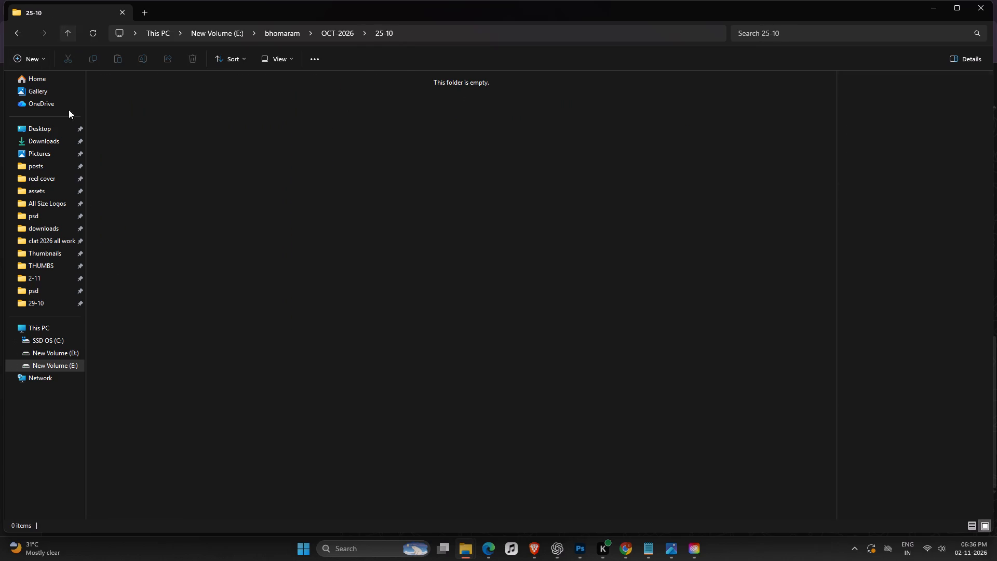
double_click(107, 260)
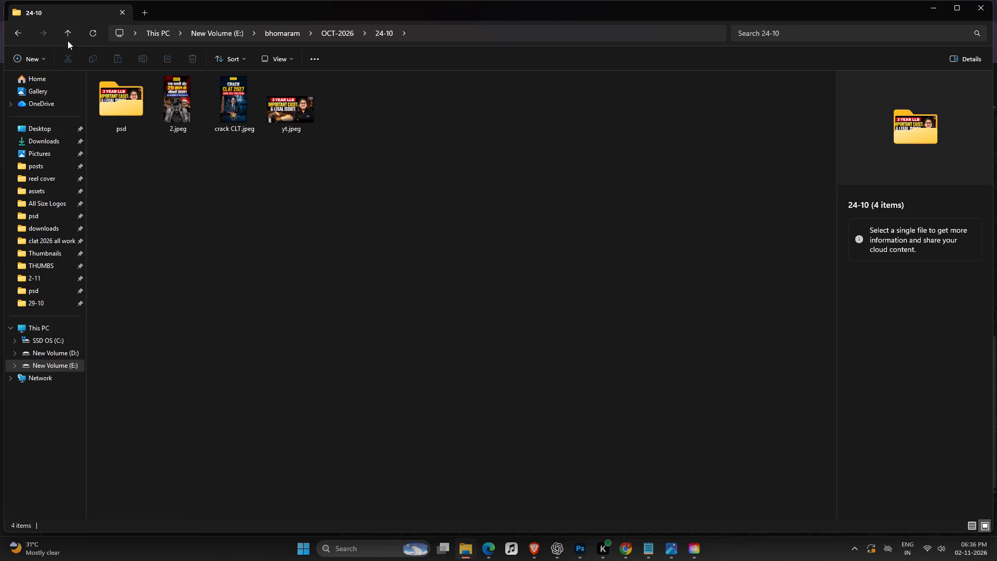
click(65, 23)
click(65, 31)
double_click(115, 246)
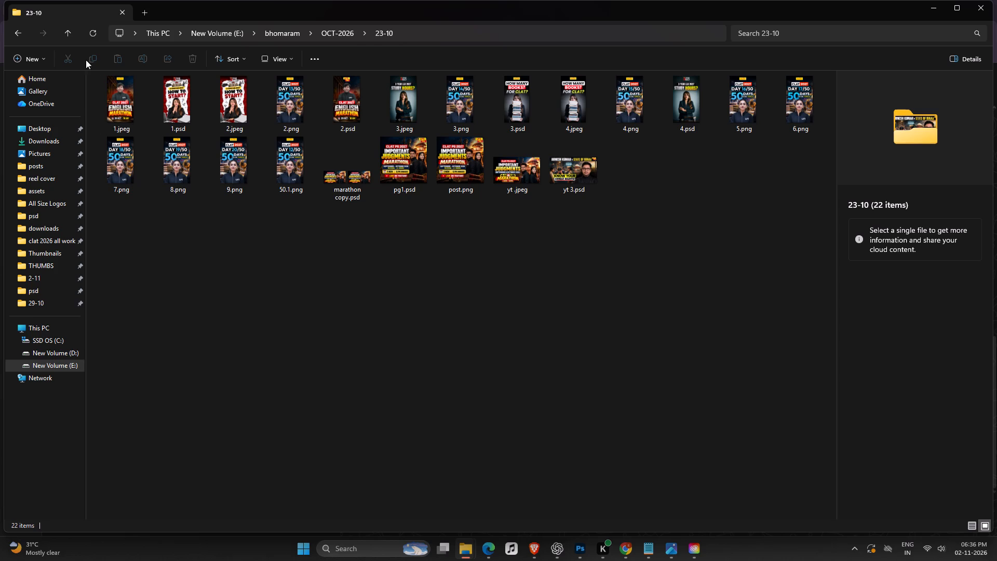
click(68, 32)
double_click(114, 233)
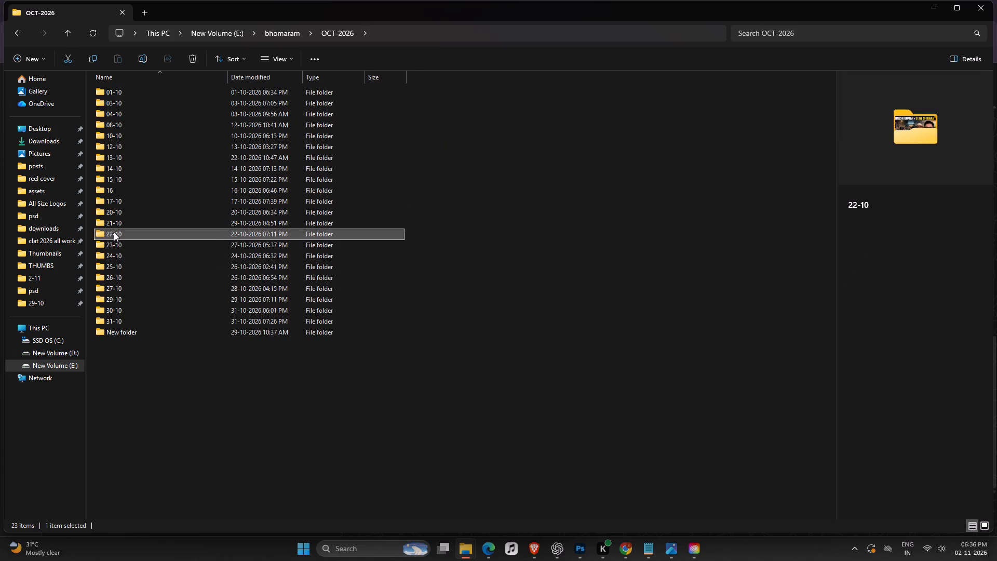
scroll(440, 335, down, 7)
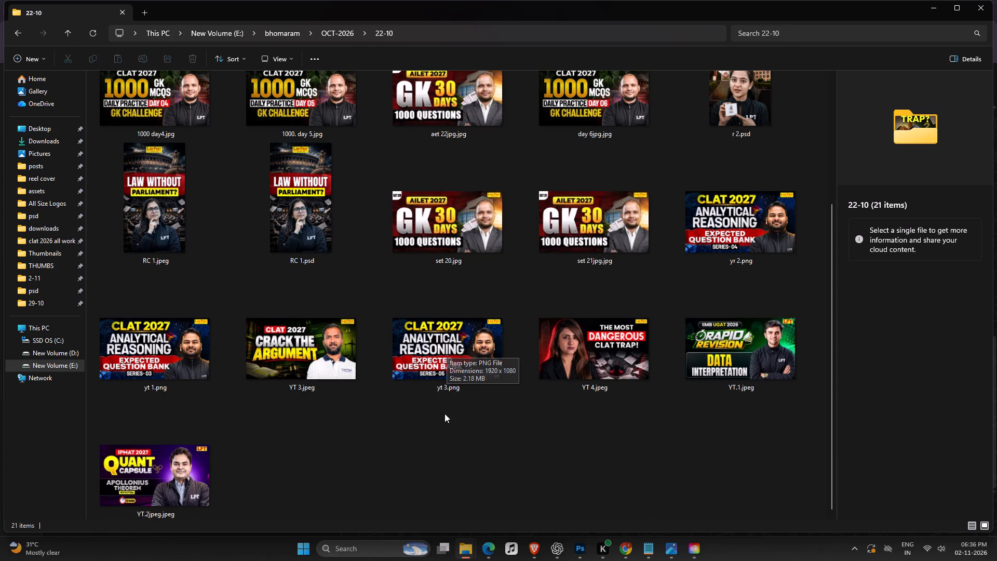
scroll(426, 398, up, 3)
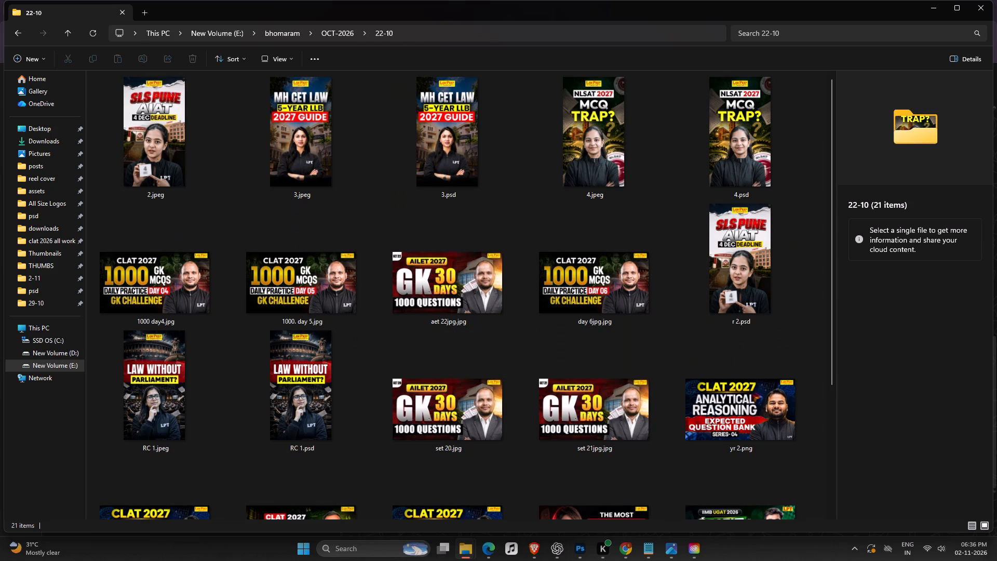
click(66, 29)
double_click(114, 220)
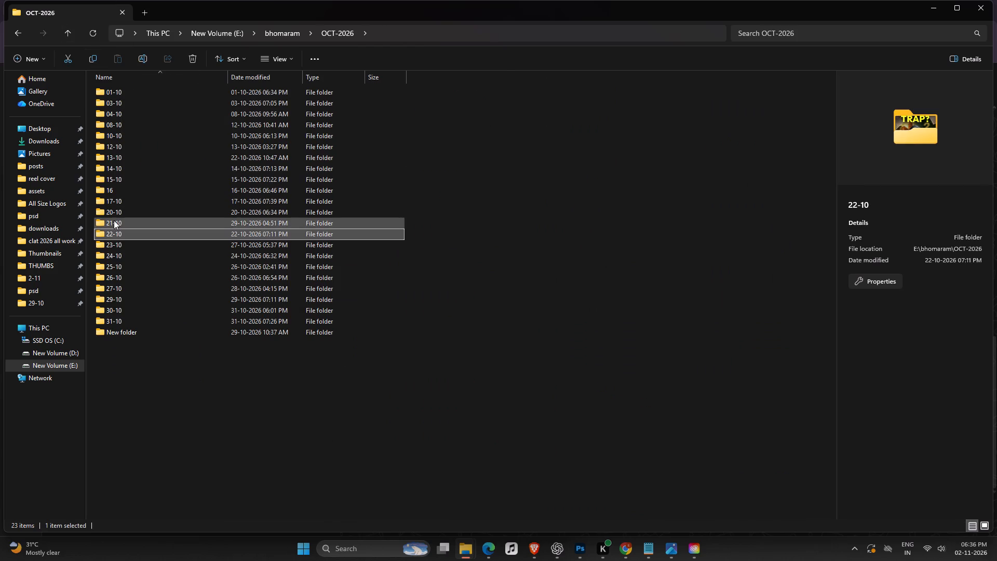
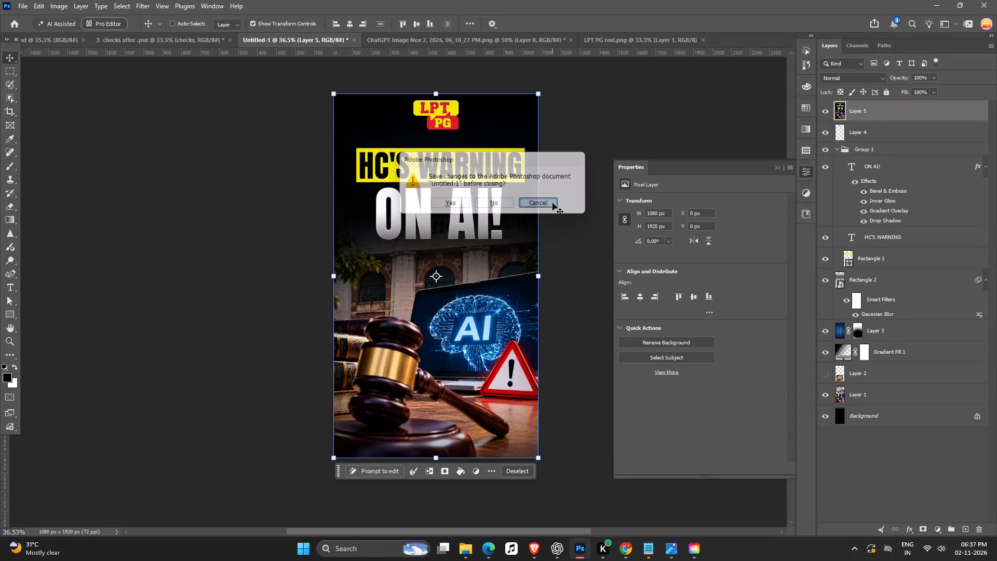
Save the "HC'S WARNING ON AI!" cover as a Photoshop file named 8 in the 2-11 folder.
key(ctrl+s)
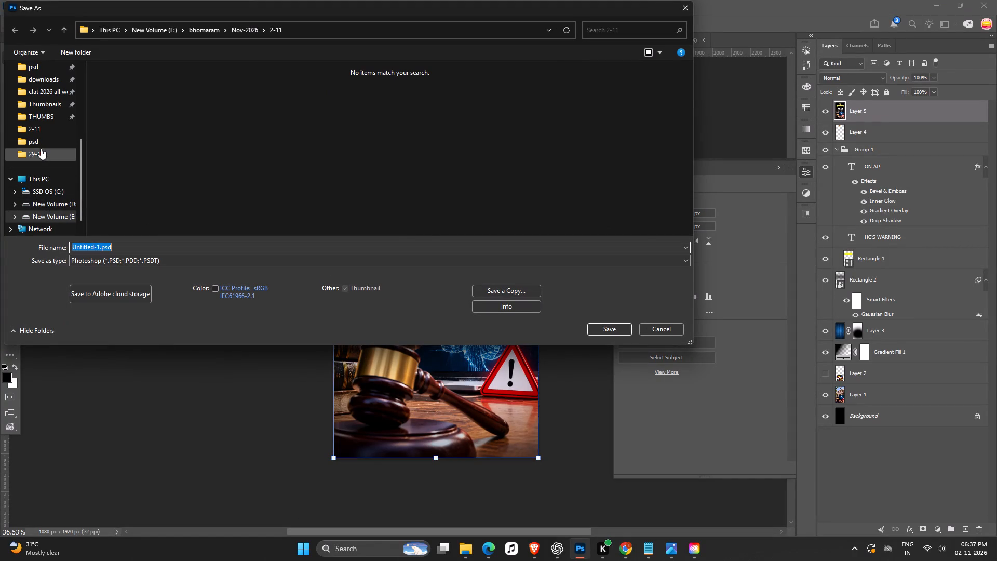
double_click(46, 131)
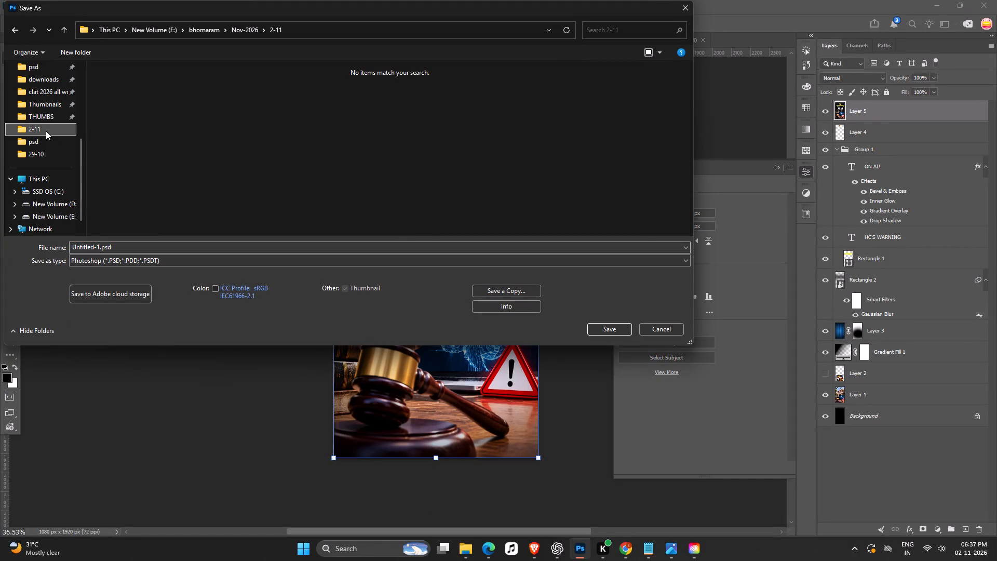
click(98, 246)
drag(98, 246, 26, 255)
key(BackSpace)
key(8)
key(Return)
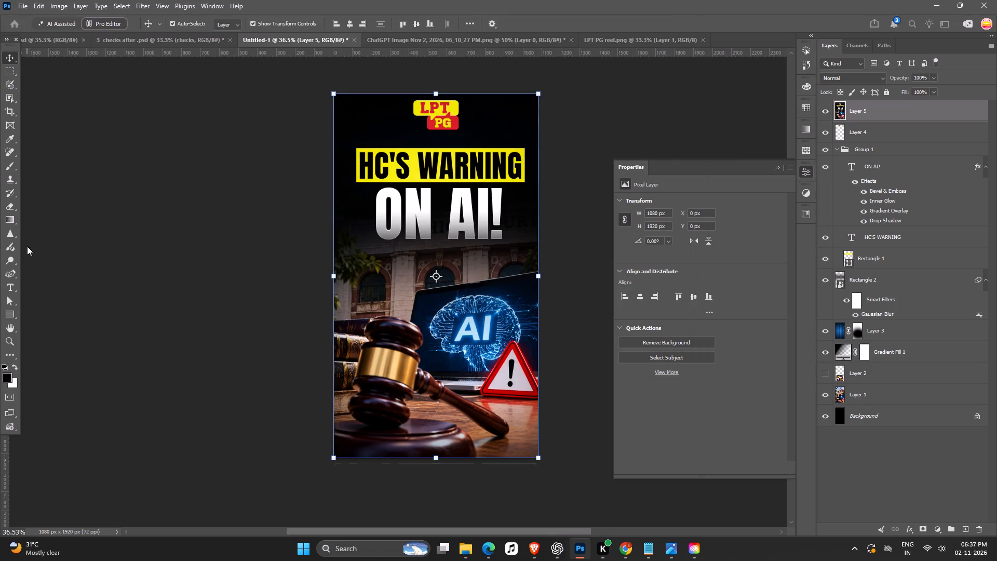
Close all open documents, discarding the unsaved changes in "3 checks after" and the High Court ChatGPT image.
key(ctrl+w)
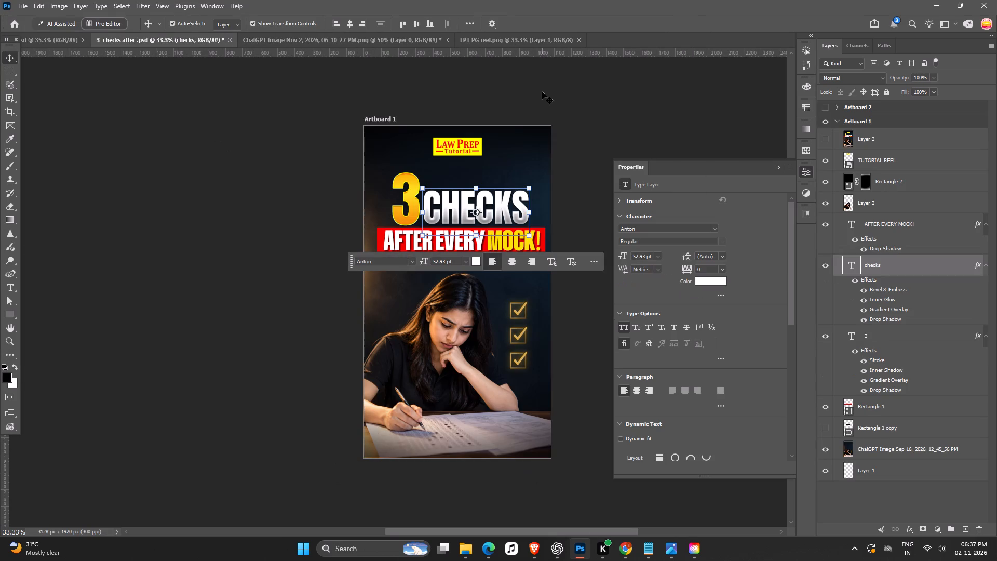
key(ctrl+w)
click(493, 199)
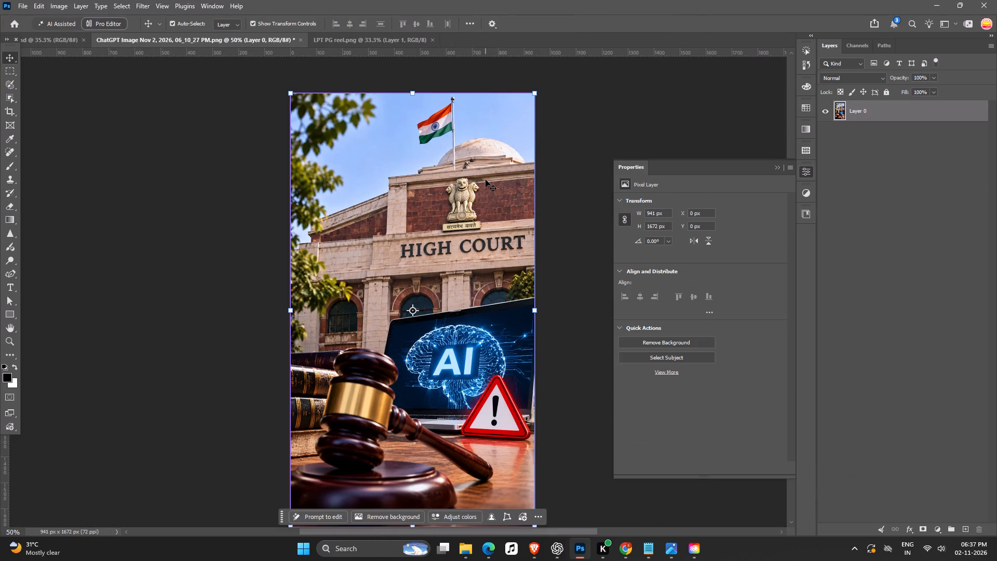
key(ctrl+w)
click(500, 205)
key(ctrl+w)
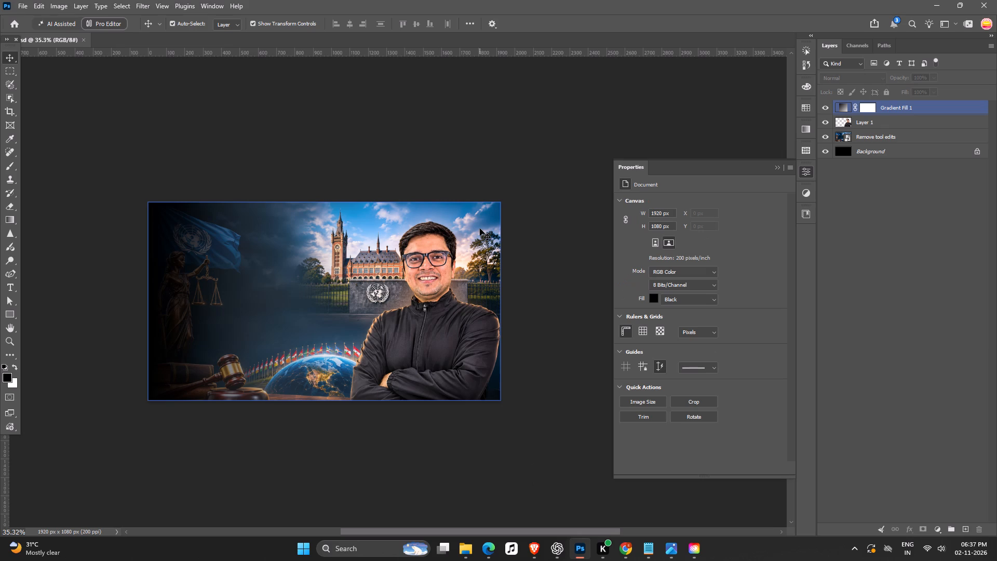
key(ctrl+w)
Switch to Chrome.
drag(628, 557, 630, 556)
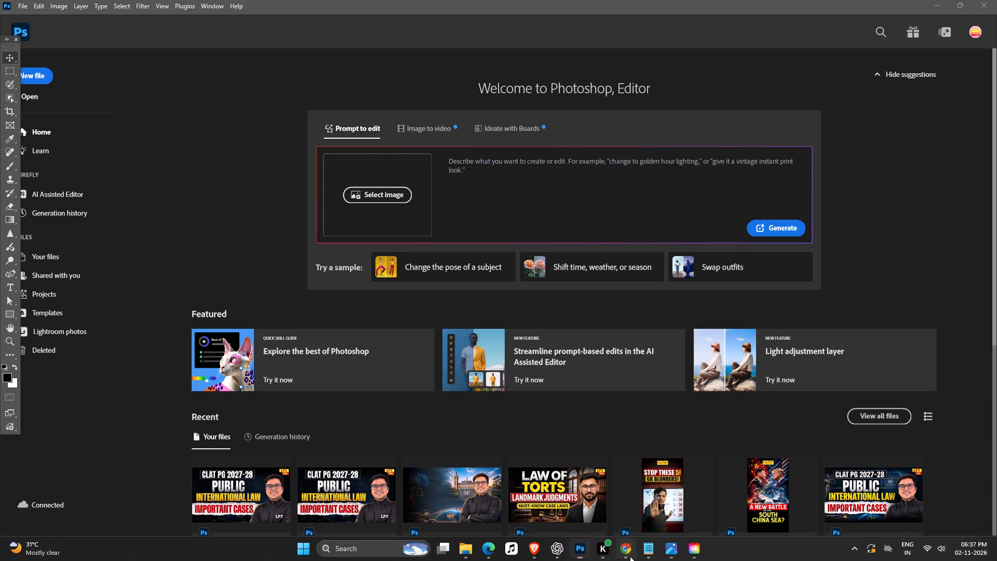
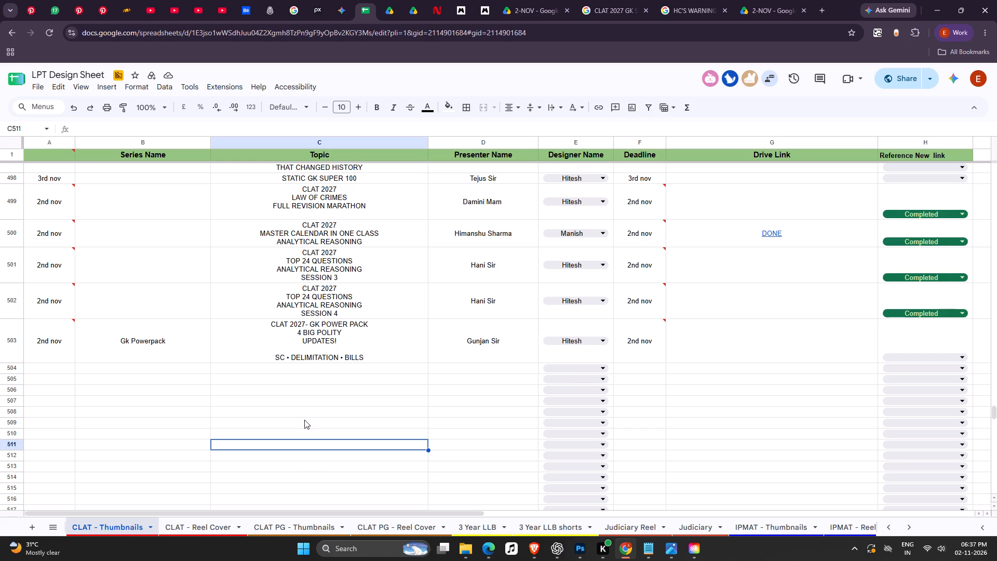
Take a screenshot of the Gk Powerpack "4 BIG POLITY UPDATES!" row, from the series name across to the drive link column.
drag(76, 319, 842, 376)
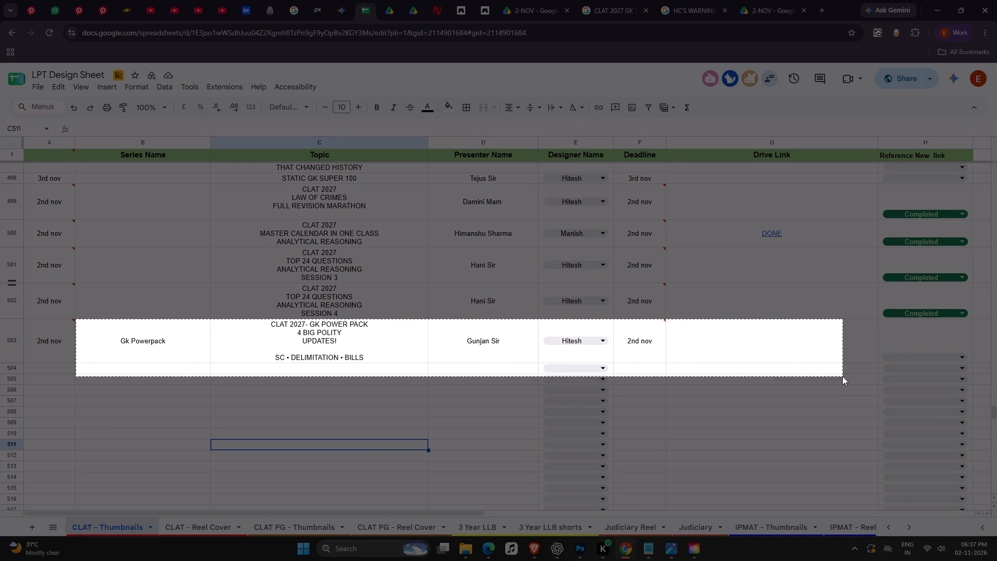
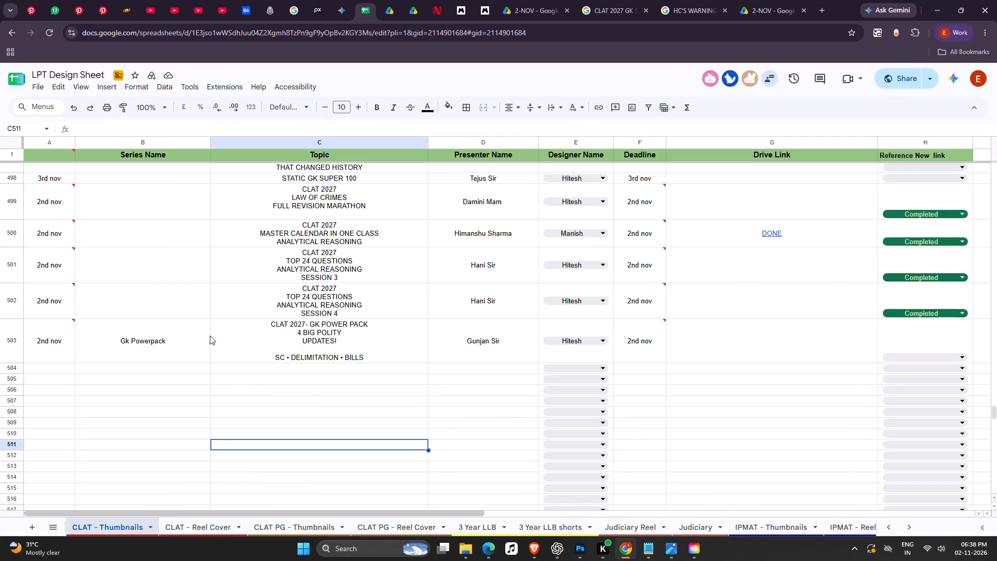
Copy the text "4 BIG POLITY UPDATES! SC • DELIMITATION • BILLS" from the Gk Powerpack row's topic cell.
double_click(310, 336)
drag(295, 333, 359, 332)
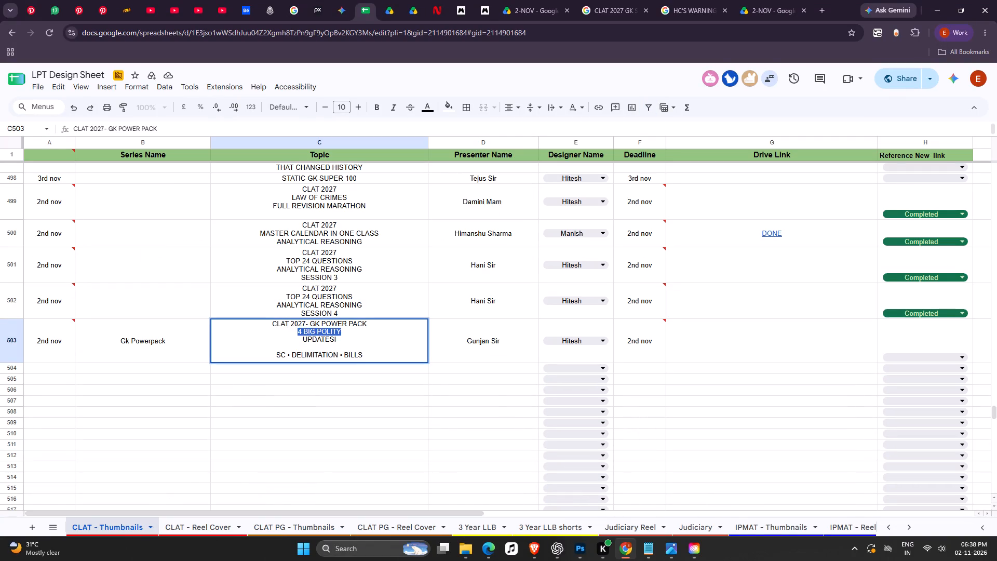
drag(359, 332, 360, 339)
click(331, 325)
drag(294, 330, 332, 329)
drag(332, 329, 361, 328)
key(ctrl+c)
key(ctrl+c)
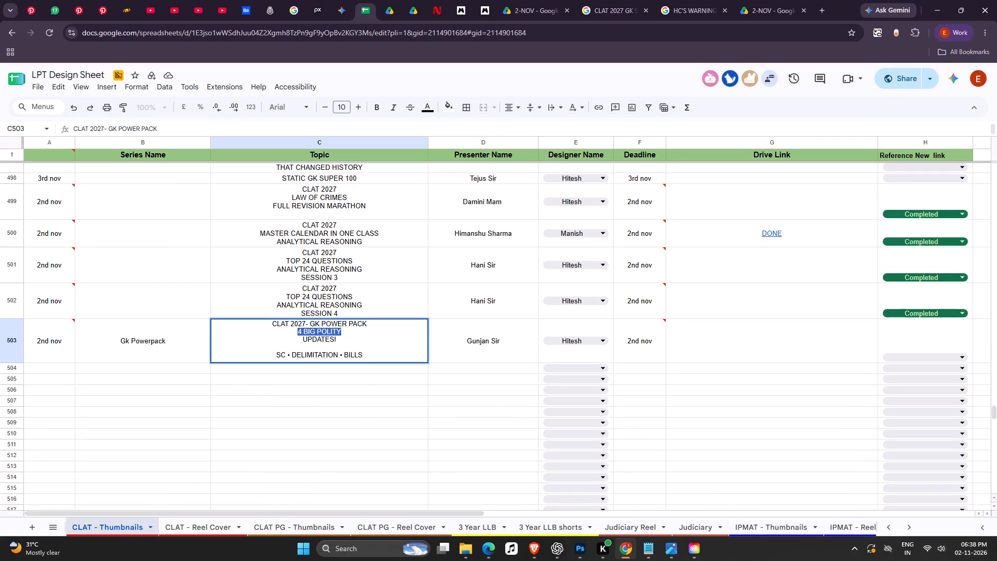
click(294, 337)
drag(291, 334, 385, 359)
key(ctrl+c)
key(ctrl+c)
click(551, 550)
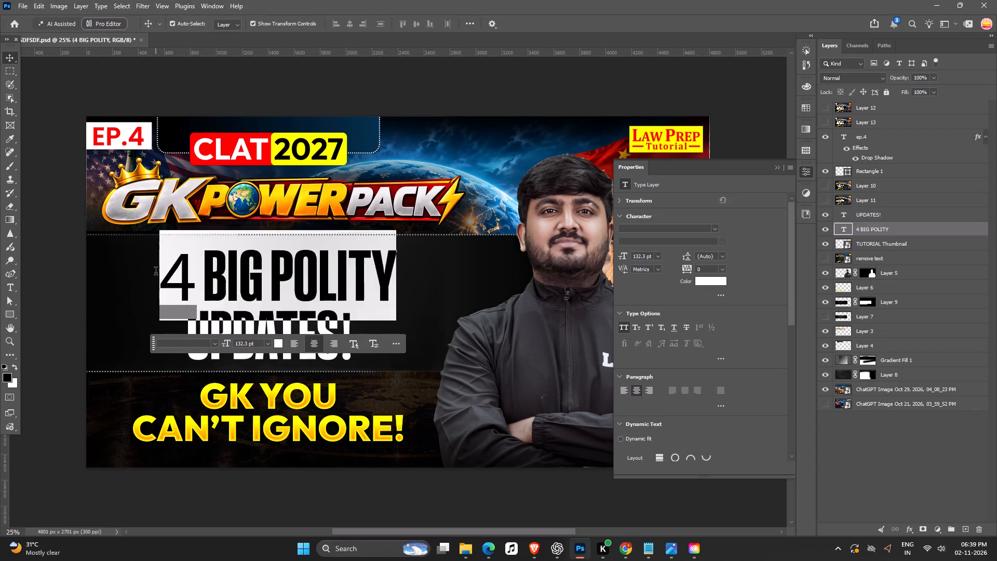
drag(156, 273, 156, 274)
click(716, 229)
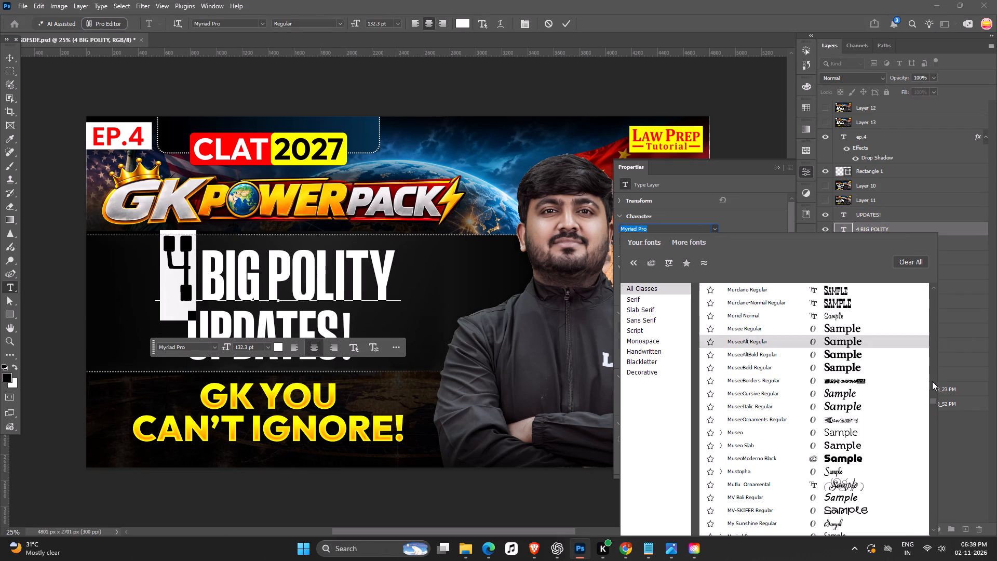
drag(932, 401, 917, 267)
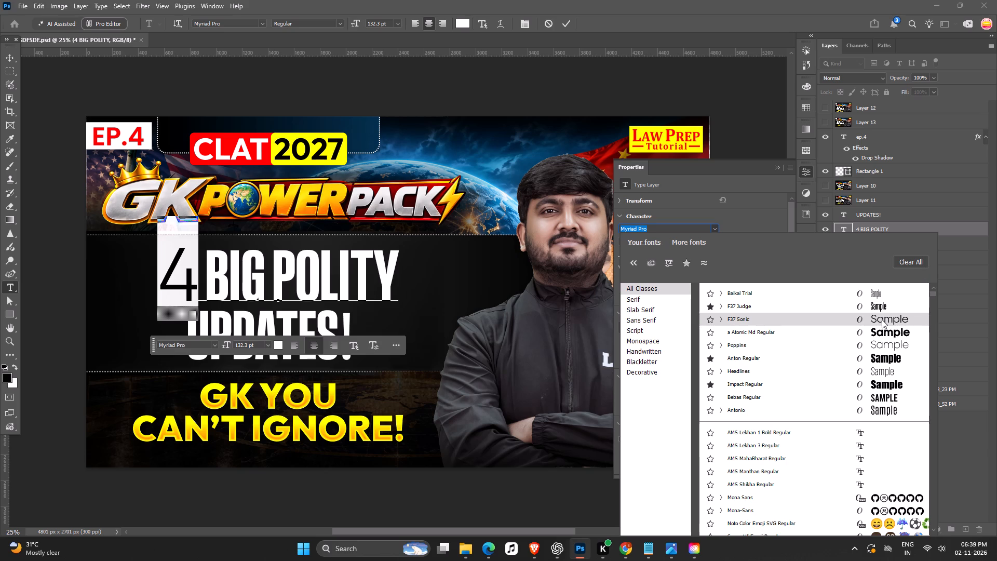
click(882, 334)
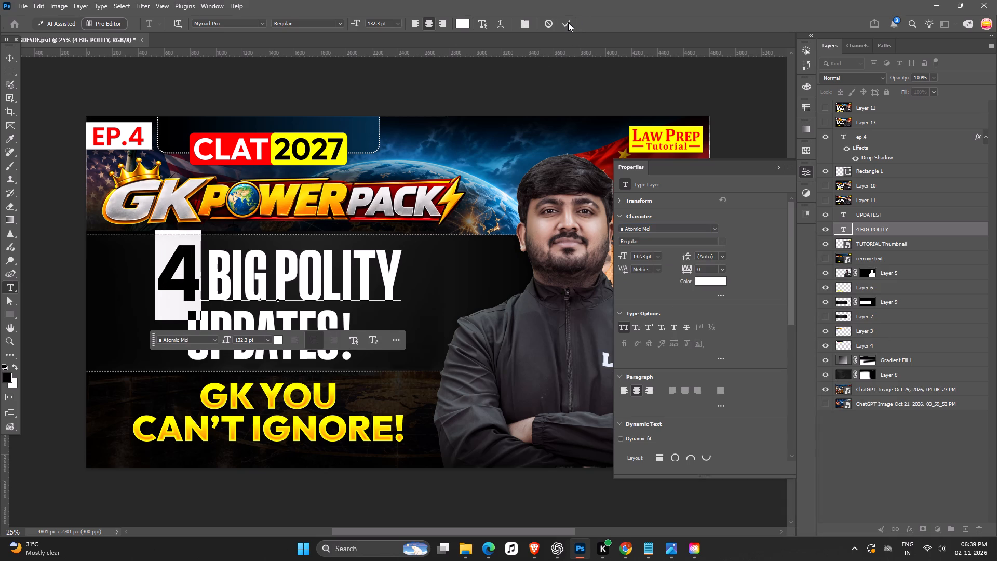
click(568, 22)
Reduce the font size of the "4" in the "4 BIG POLITY" line to about 120 pt.
double_click(185, 275)
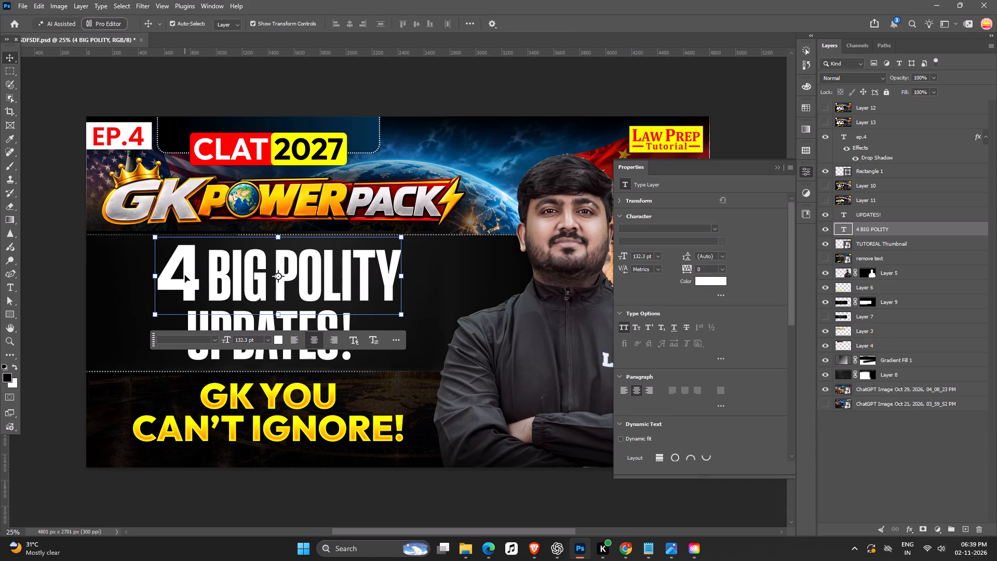
drag(197, 278, 158, 270)
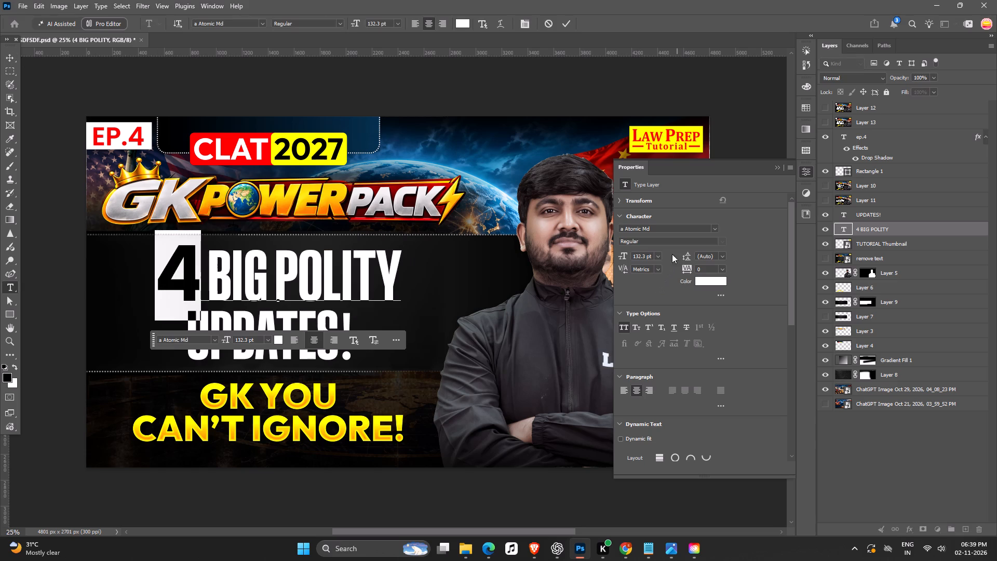
drag(623, 255, 617, 254)
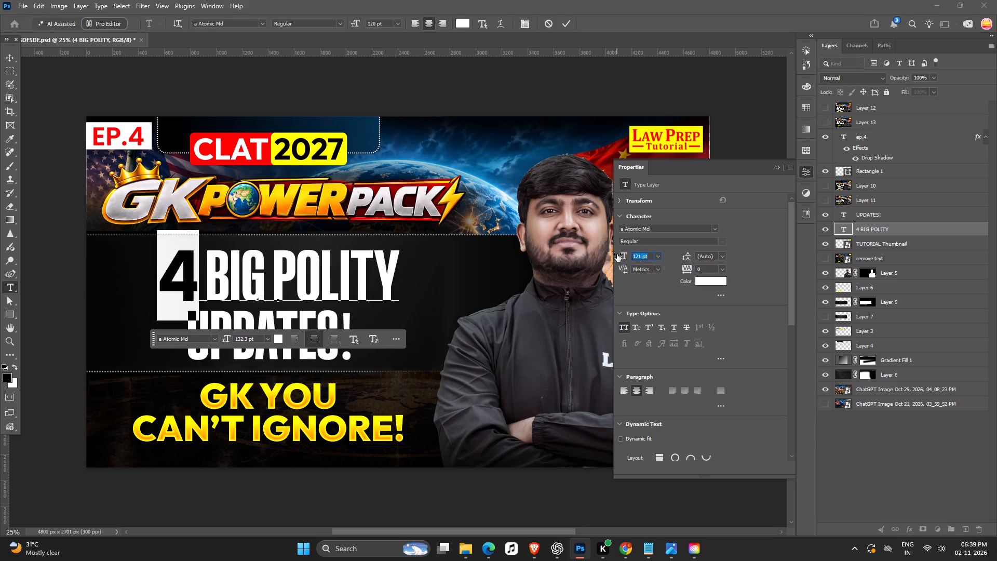
key(Return)
click(406, 492)
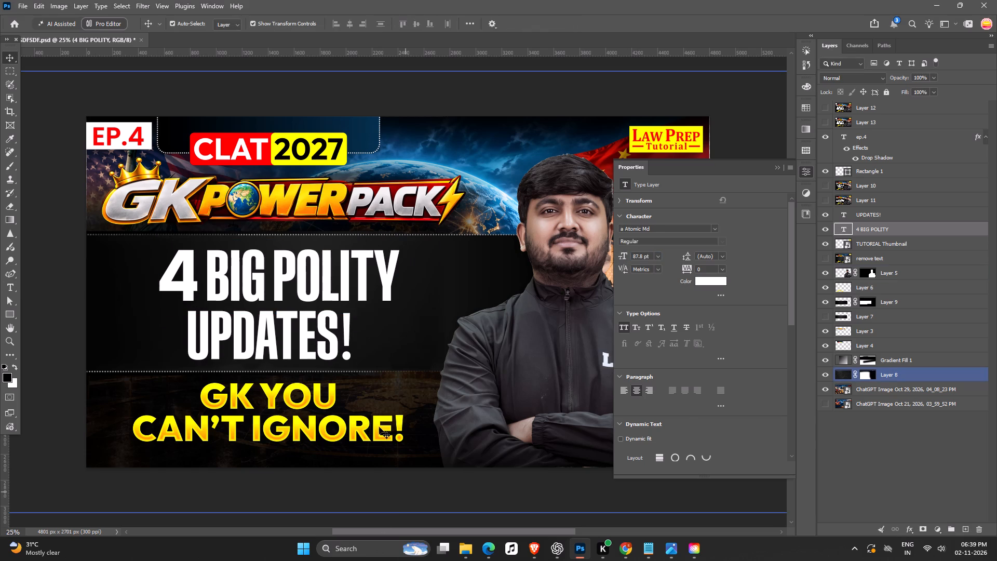
Enlarge the "4 BIG POLITY" and "UPDATES!" lines together to about 111.5% and nudge them slightly to the right.
click(326, 338)
shift+click(331, 259)
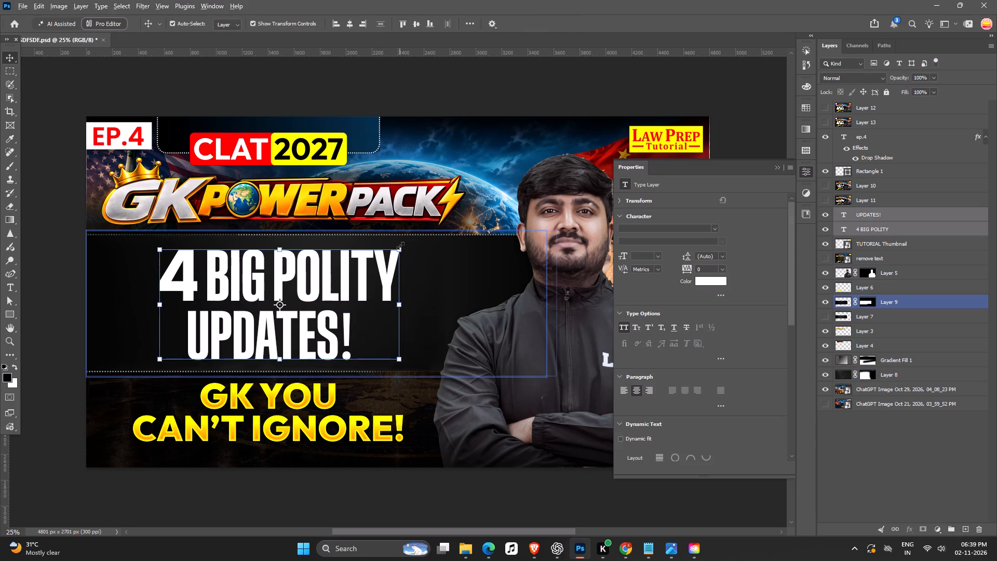
alt+drag(401, 246, 416, 242)
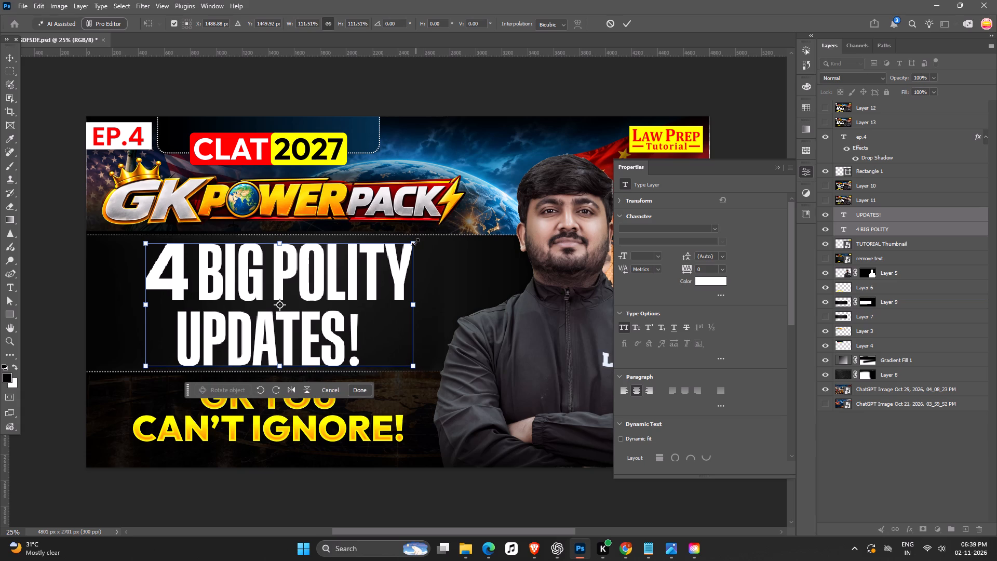
key(Right)
key(Right)
key(Right)
key(Right)
key(Right)
key(Right)
key(Right)
key(Right)
key(Right)
key(Right)
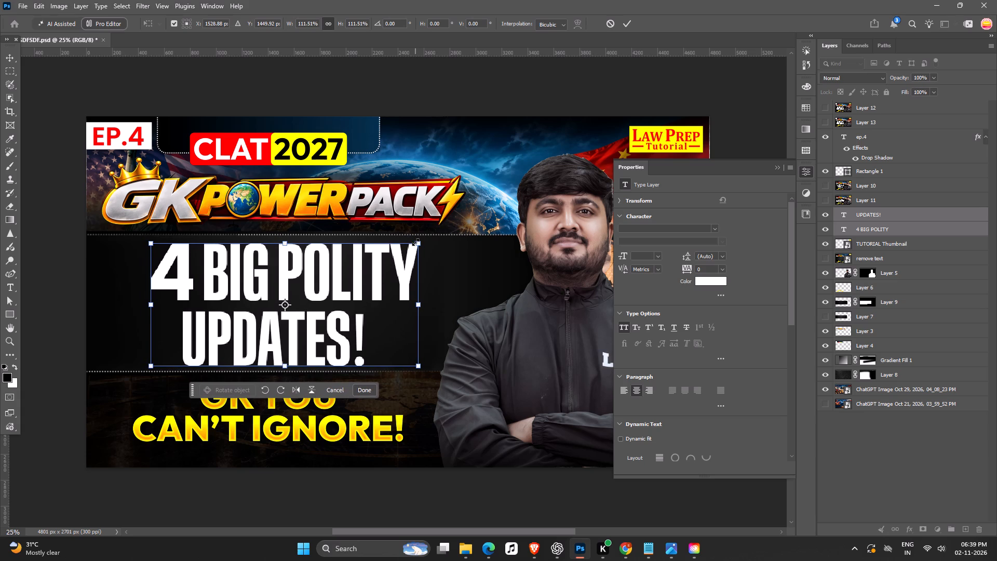
key(Right)
key(Return)
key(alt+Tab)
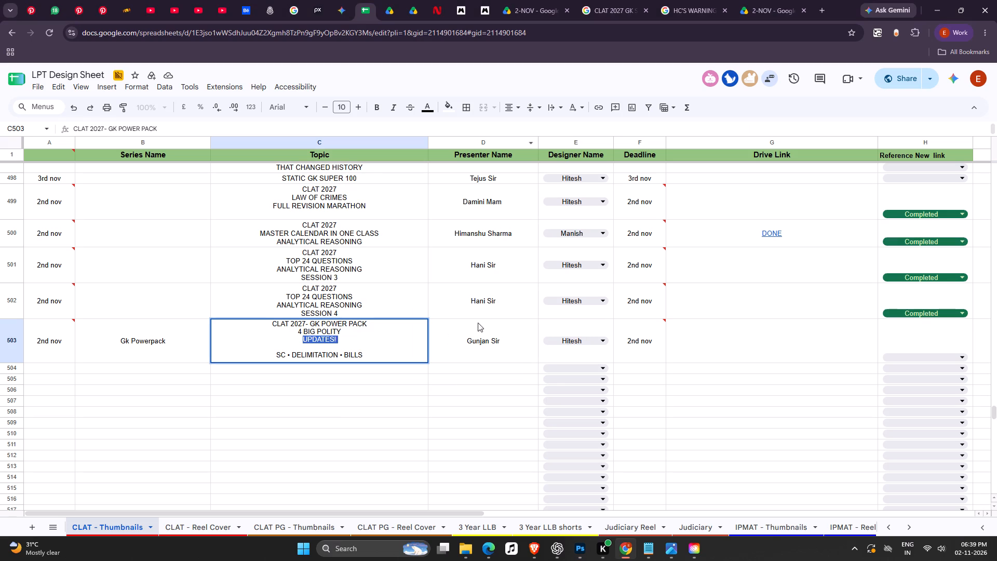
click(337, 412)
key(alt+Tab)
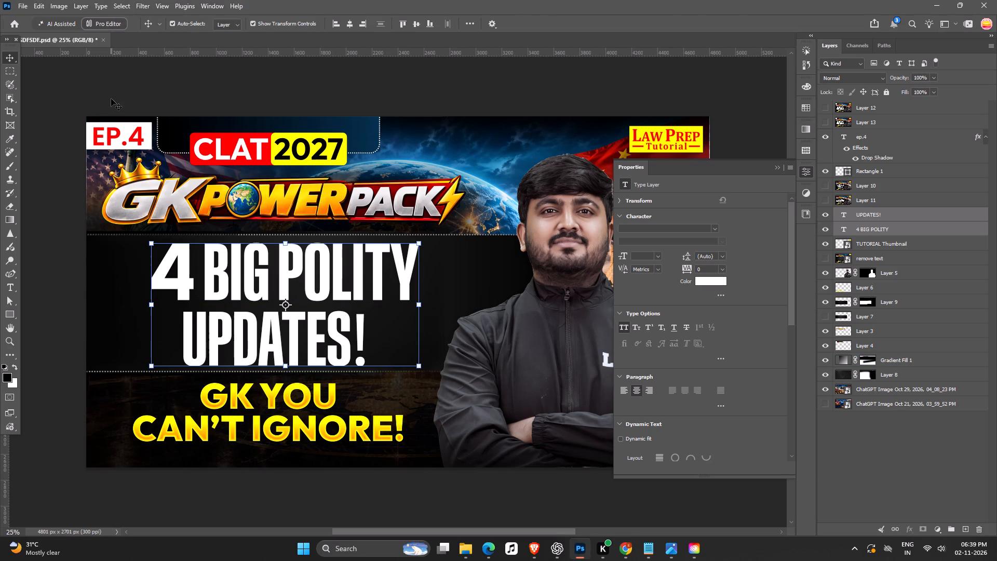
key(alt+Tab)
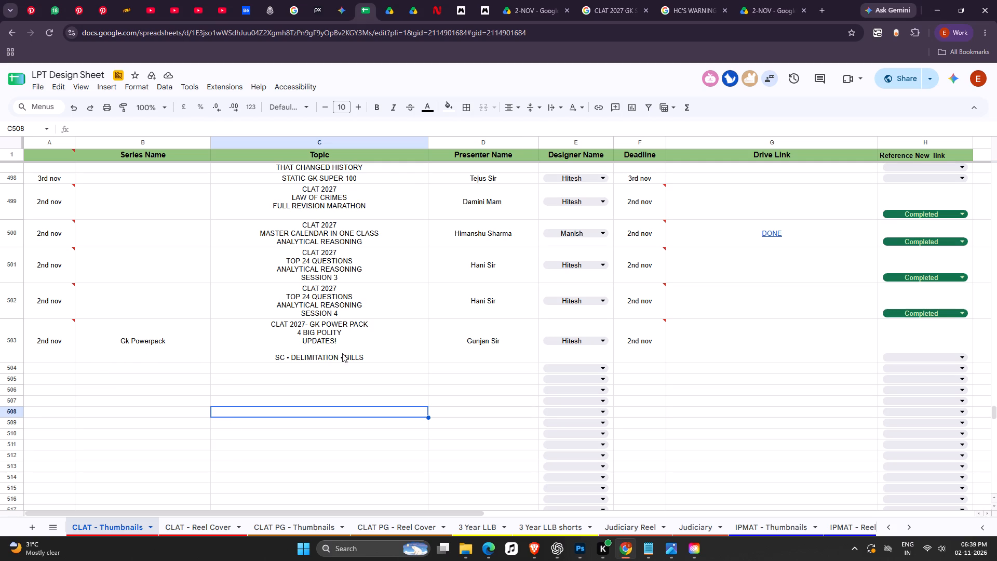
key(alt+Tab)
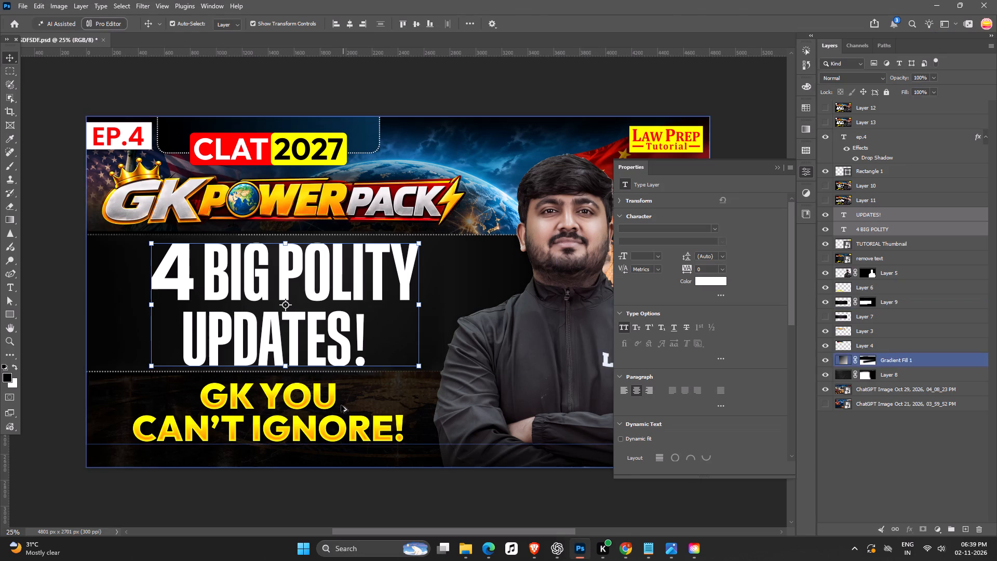
Copy the "SC • DELIMITATION • BILLS" line from the row 503 Topic cell of the LPT Design Sheet in Chrome and return to Photoshop.
key(alt+Tab)
double_click(320, 352)
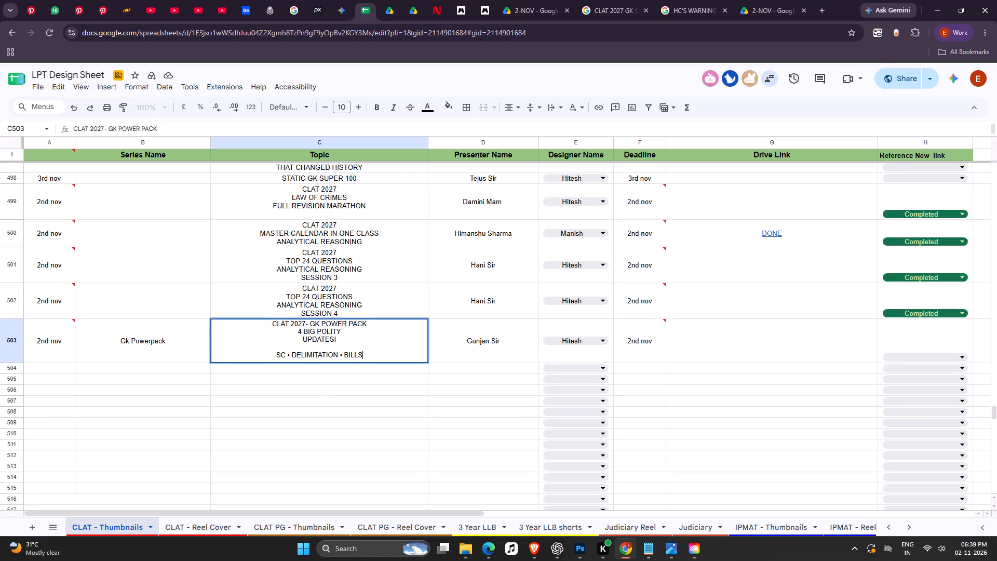
drag(272, 356, 382, 355)
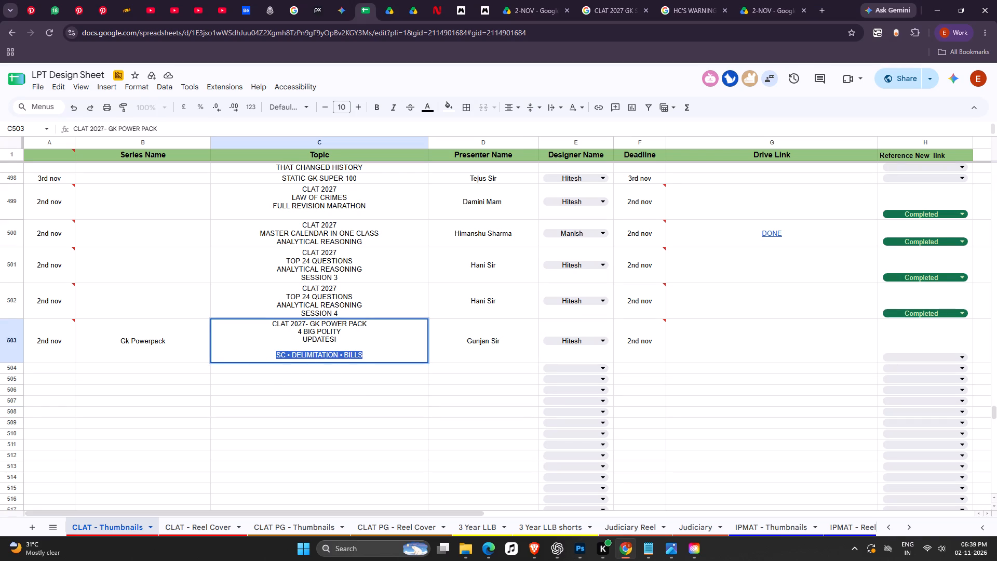
drag(382, 355, 382, 355)
key(ctrl+c)
key(ctrl+c)
key(alt+Tab)
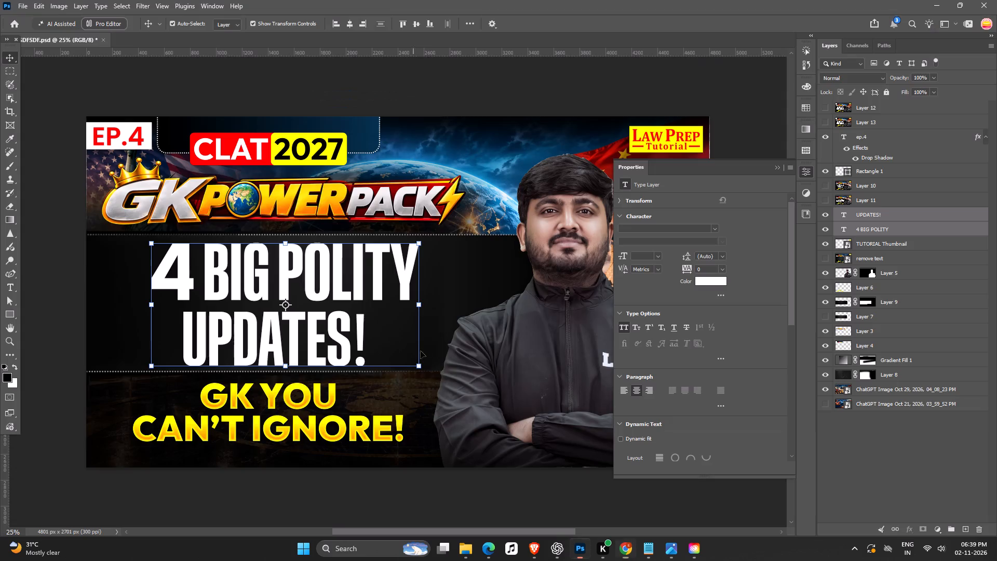
key(alt+Tab)
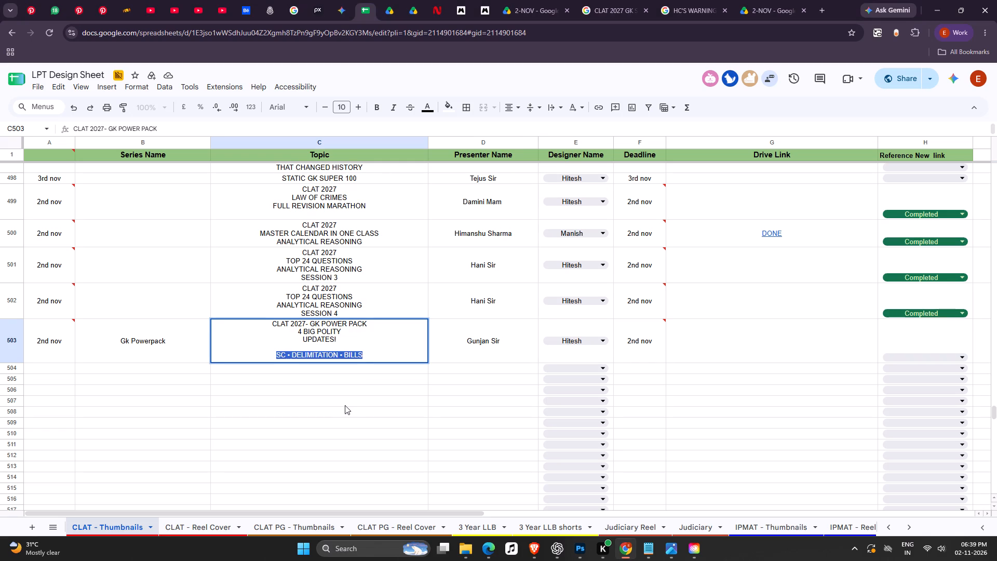
key(alt+Tab)
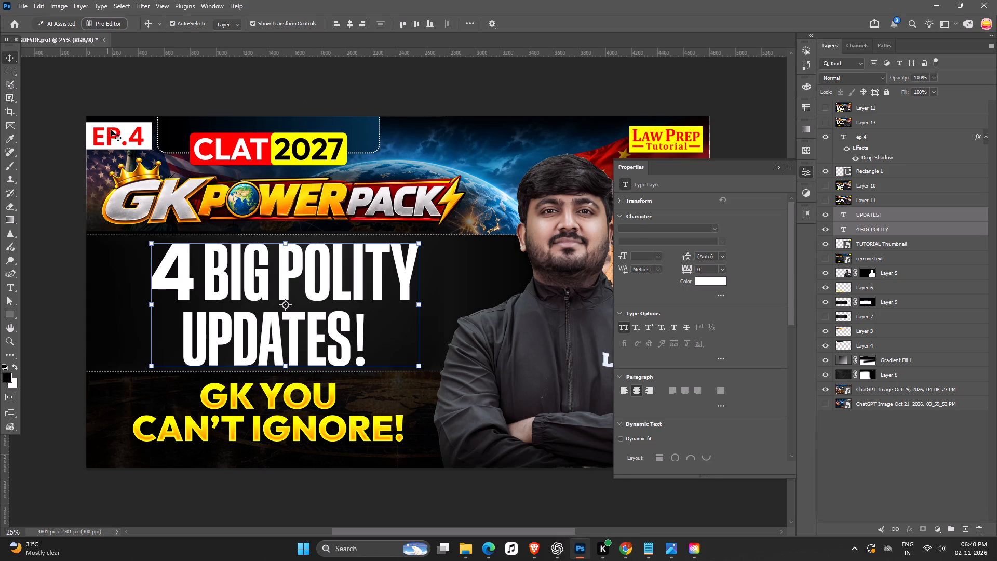
Change the episode number in the "EP.4" badge to 5.
triple_click(115, 135)
drag(131, 135, 151, 132)
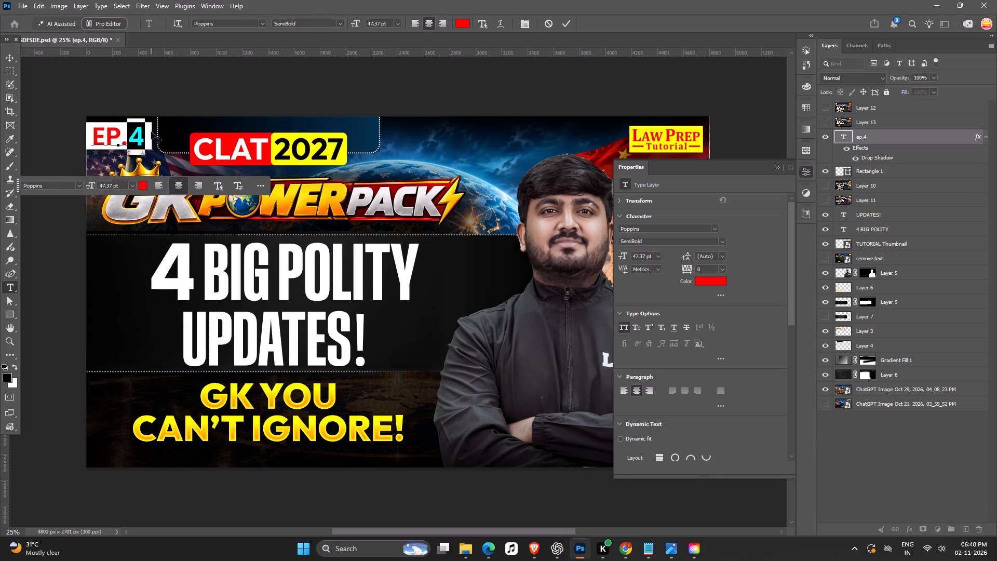
key(BackSpace)
key(5)
key(Return)
Copy the selected "SC • DELIMITATION • BILLS" text again from the sheet in Chrome and return to Photoshop.
key(alt+Tab)
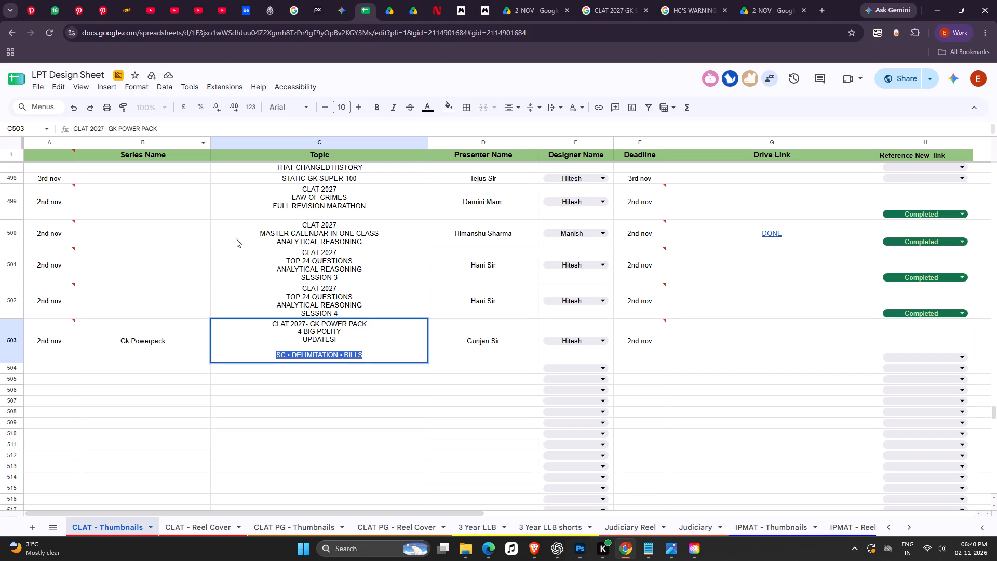
key(ctrl+c)
key(alt+Tab)
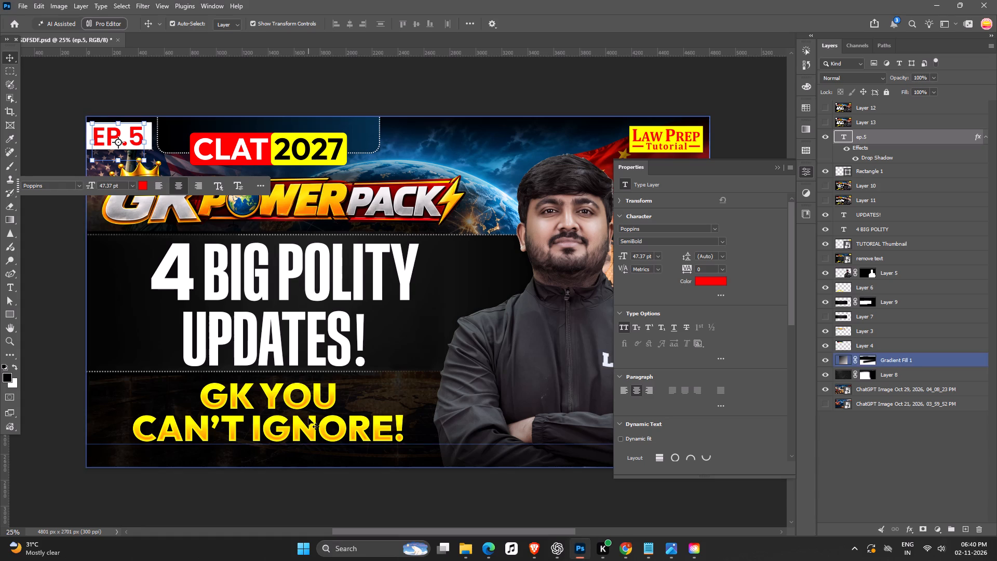
Move the yellow "GK YOU CAN'T IGNORE!" text up beside "UPDATES!" and bring its layer to the top of the stack.
click(315, 426)
double_click(315, 426)
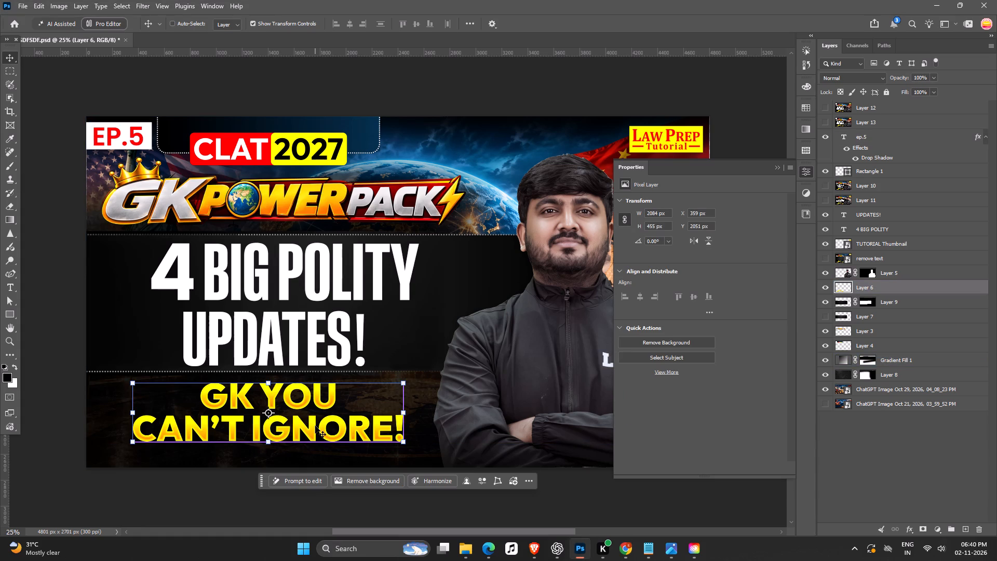
double_click(819, 286)
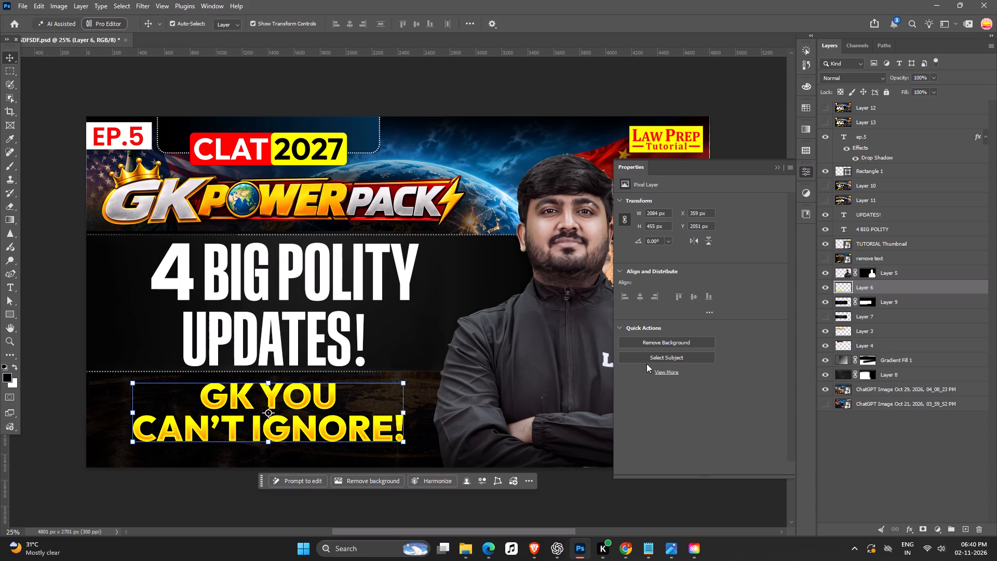
drag(375, 430, 563, 354)
key(ctrl+shift+bracketright)
key(ctrl+shift+bracketright)
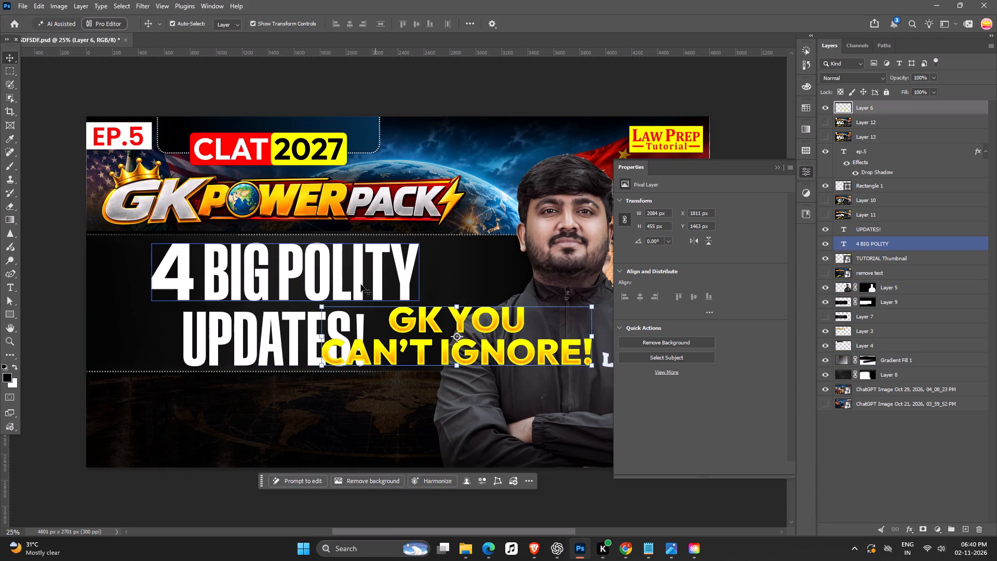
Add a text line with the copied "SC • DELIMITATION • BILLS" in the emptied lower band and shift it across the thumbnail's width.
key(t)
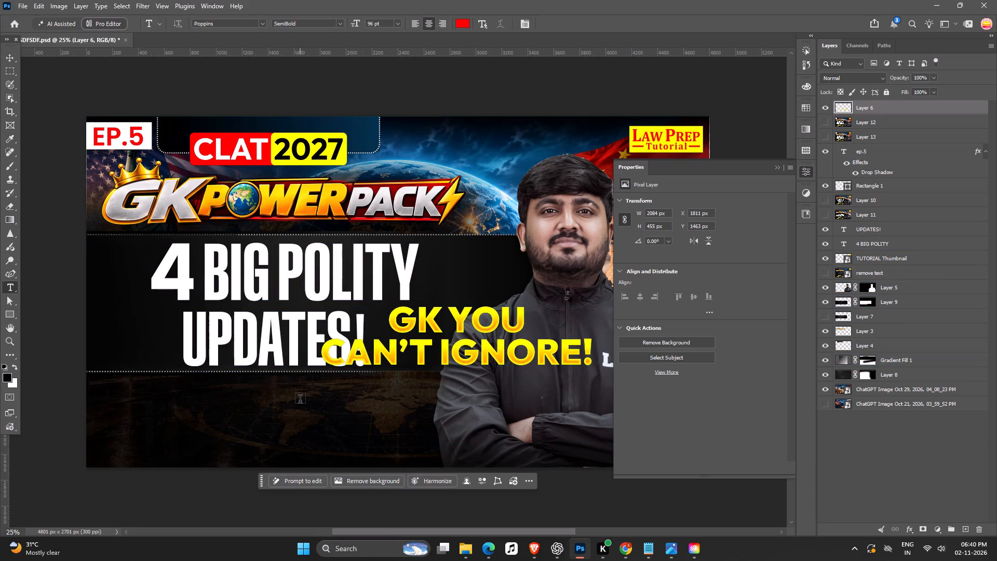
click(300, 400)
key(ctrl+BackSpace)
key(ctrl+BackSpace)
key(ctrl+v)
key(Return)
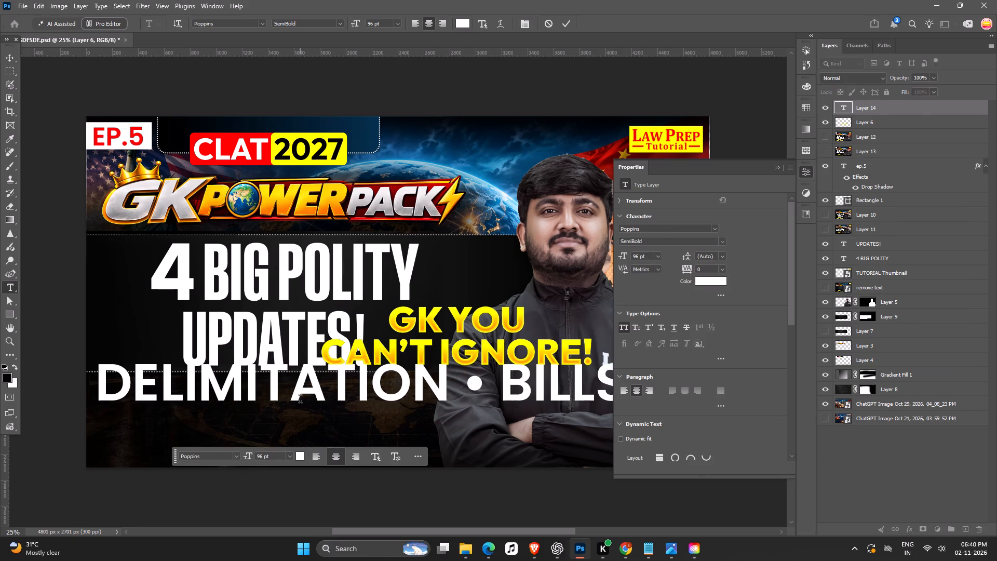
click(8, 60)
ctrl+scroll(196, 254, down, 6)
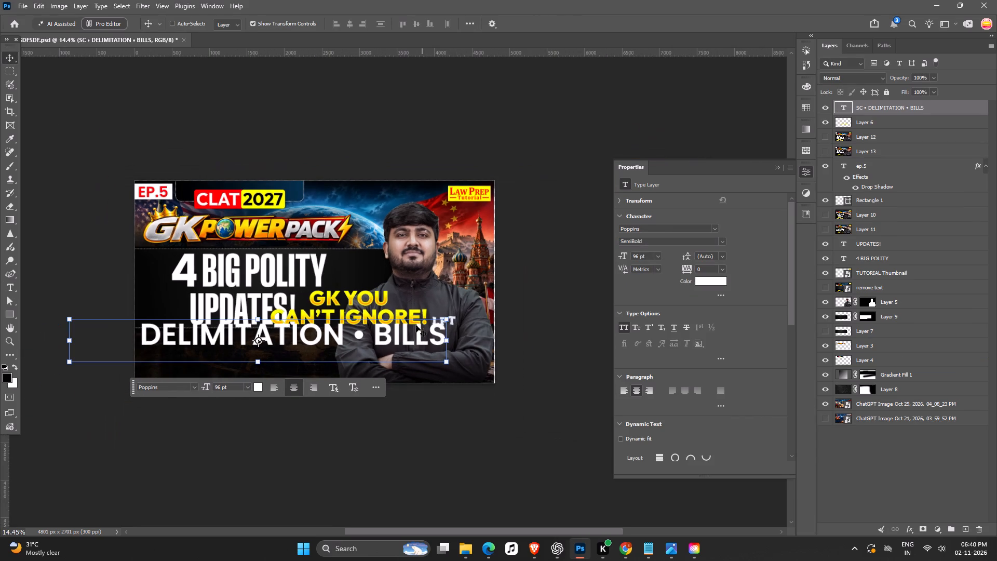
drag(411, 335, 462, 346)
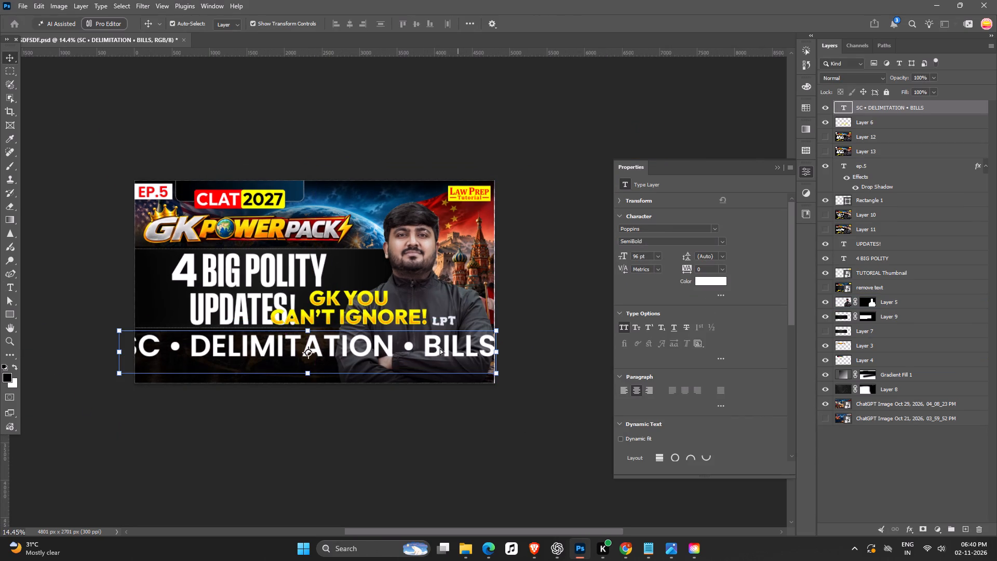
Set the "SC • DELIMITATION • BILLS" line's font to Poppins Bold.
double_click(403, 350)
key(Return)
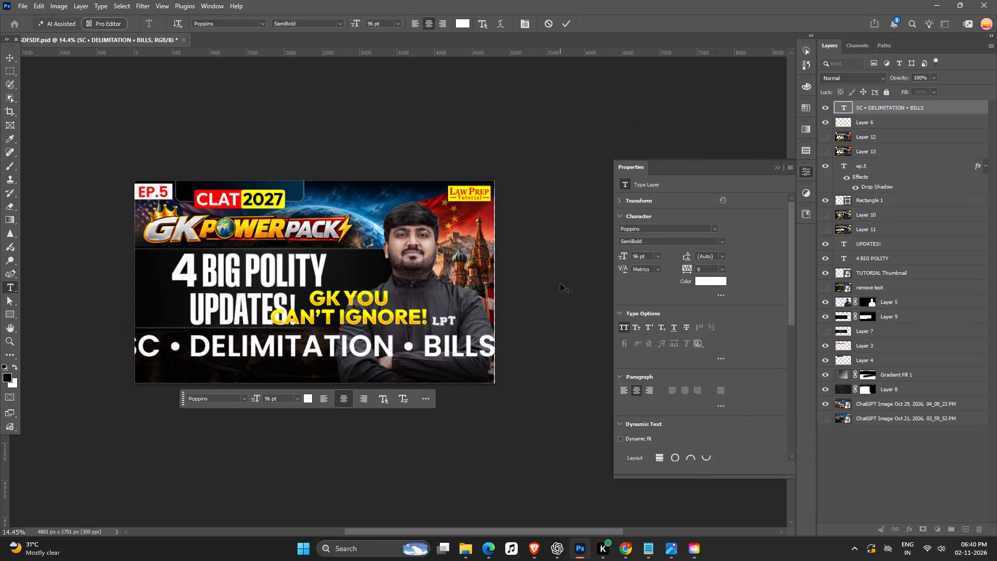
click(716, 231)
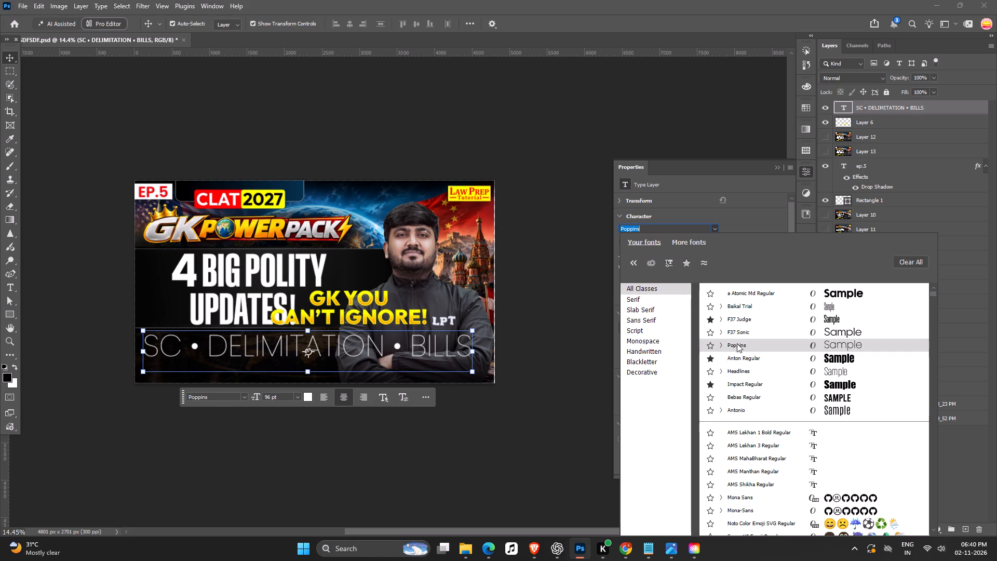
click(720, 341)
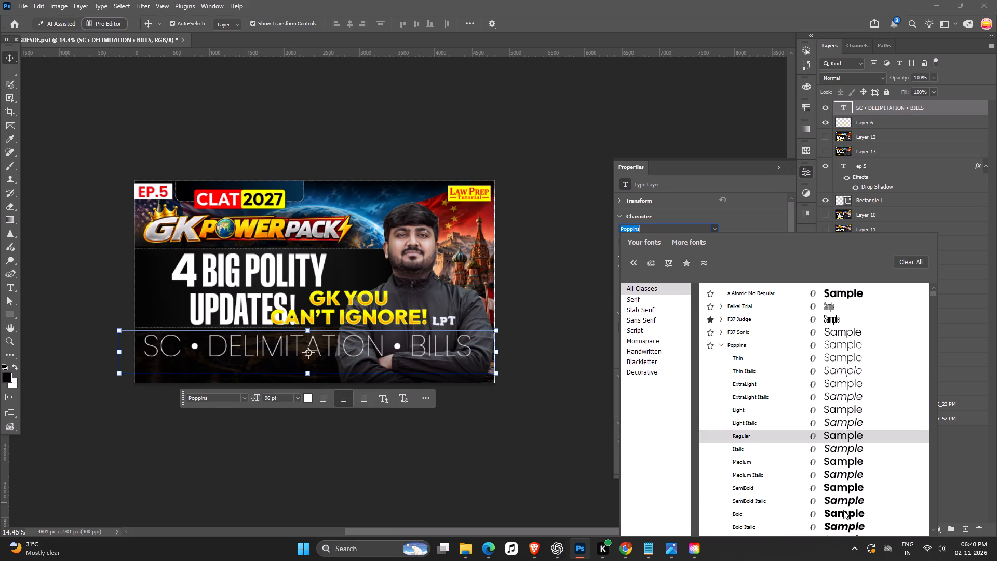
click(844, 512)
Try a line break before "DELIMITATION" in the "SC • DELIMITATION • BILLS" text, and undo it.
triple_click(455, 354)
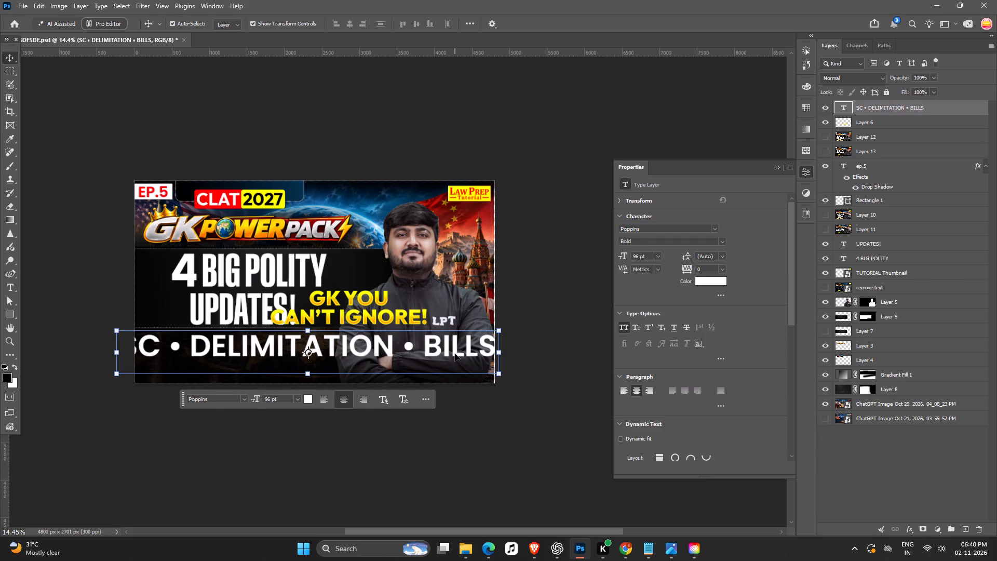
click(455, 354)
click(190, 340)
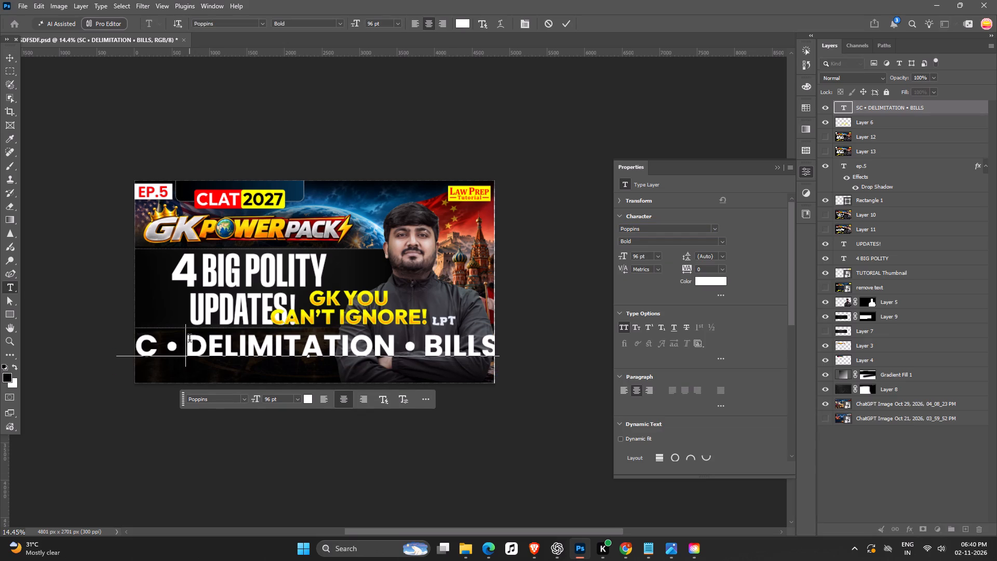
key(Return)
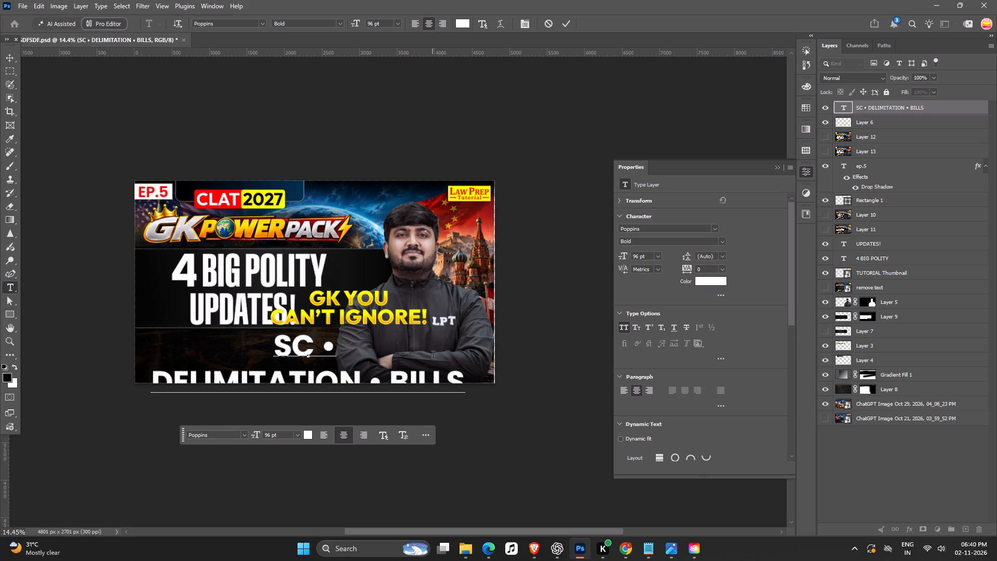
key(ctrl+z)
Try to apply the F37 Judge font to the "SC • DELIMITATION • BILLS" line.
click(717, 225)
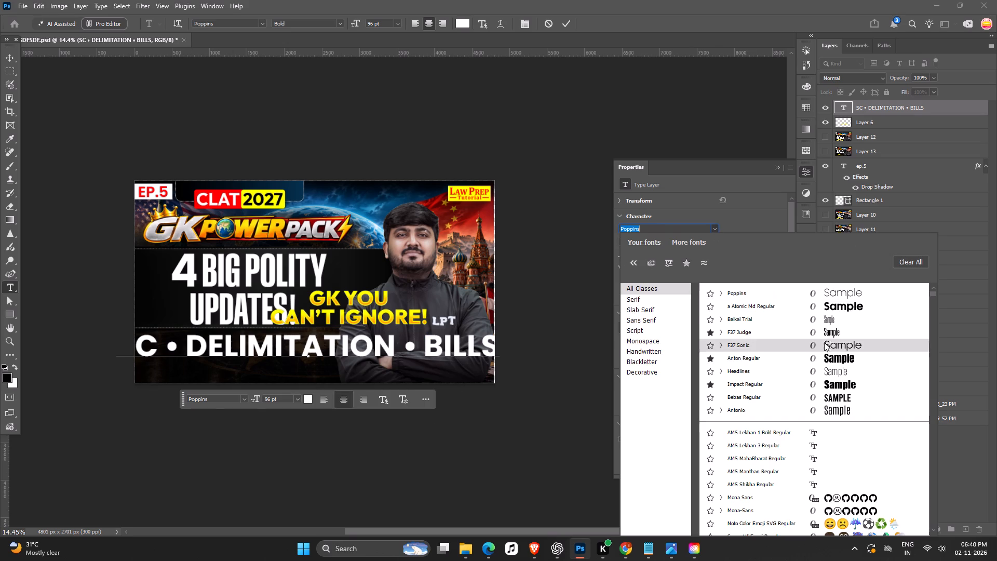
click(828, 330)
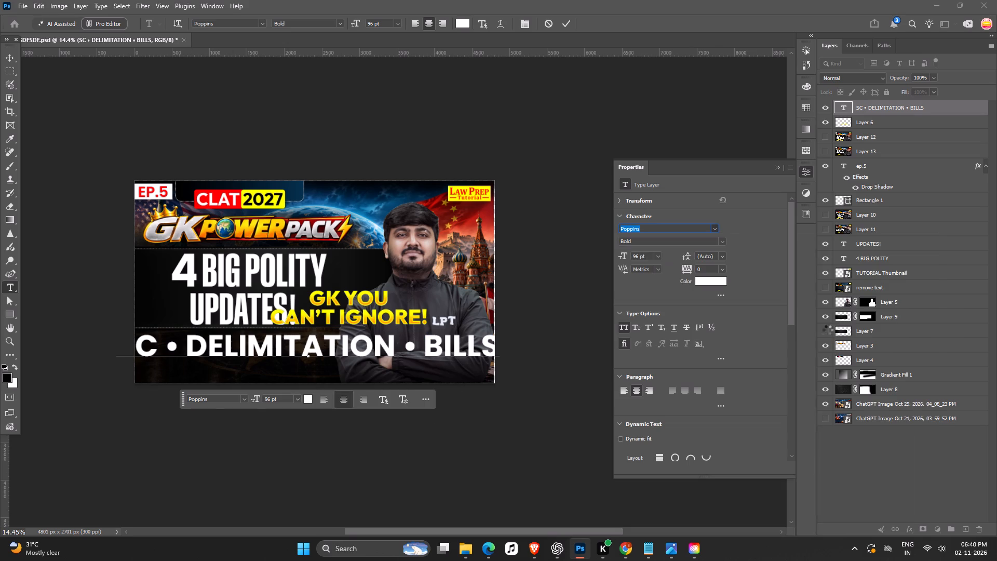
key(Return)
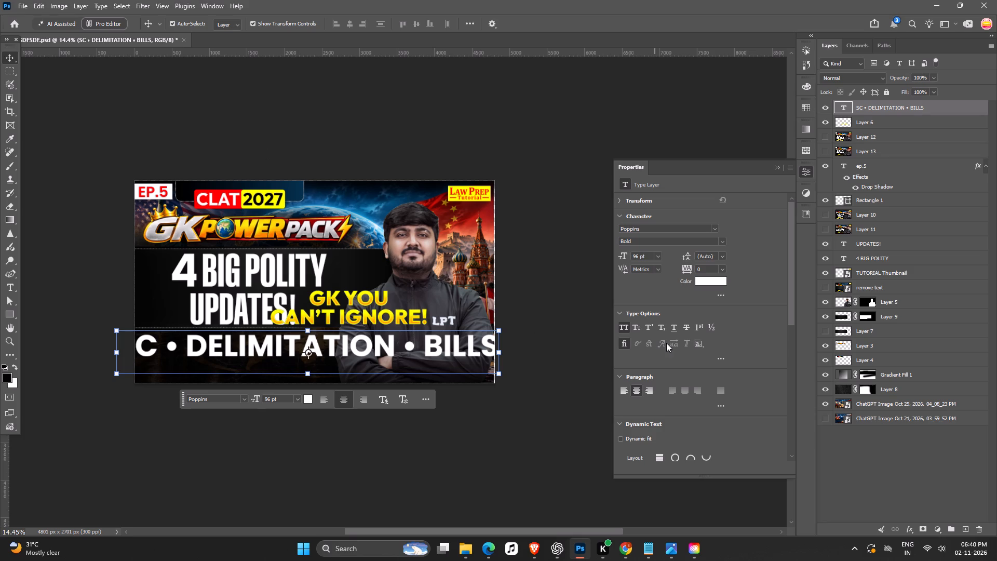
Set the "SC • DELIMITATION • BILLS" line's font to Bebas Regular.
click(719, 229)
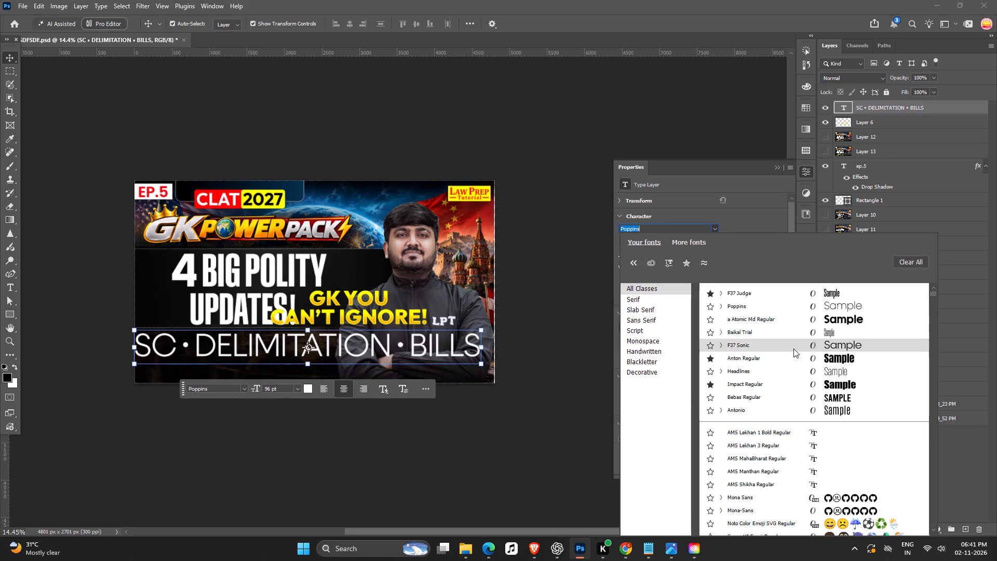
click(778, 395)
Scale the "SC • DELIMITATION • BILLS" line down to about 61.7% and place it below "UPDATES!" beside the presenter.
alt+drag(443, 330, 406, 332)
drag(382, 349, 324, 354)
alt+drag(344, 340, 331, 343)
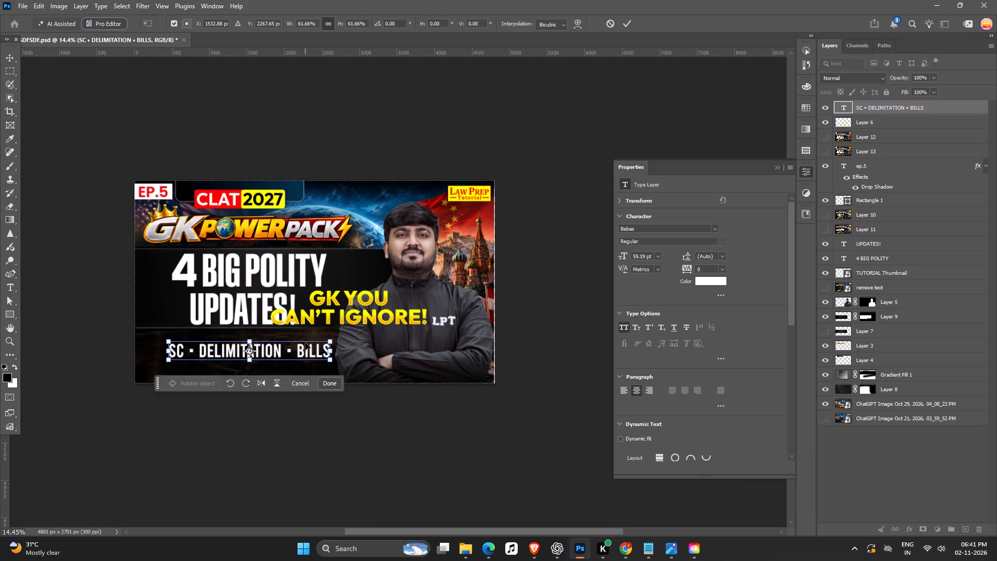
key(Return)
Enlarge the "SC • DELIMITATION • BILLS" line to about 110.8% and align its right edge with the "4 BIG POLITY" line above.
click(153, 498)
ctrl+scroll(200, 417, up, 3)
key(space)
key(space)
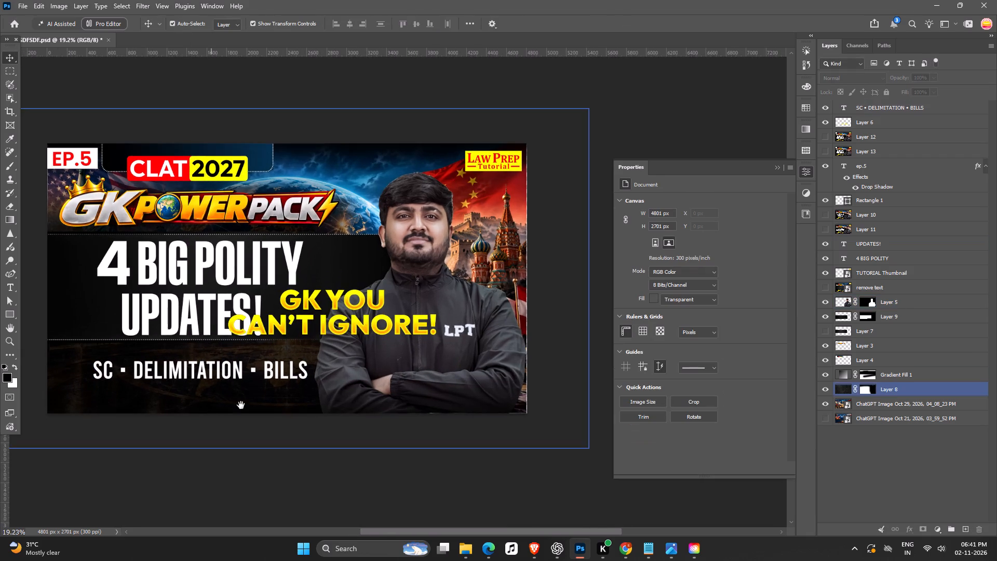
drag(234, 408, 347, 366)
click(342, 331)
alt+drag(422, 314, 430, 312)
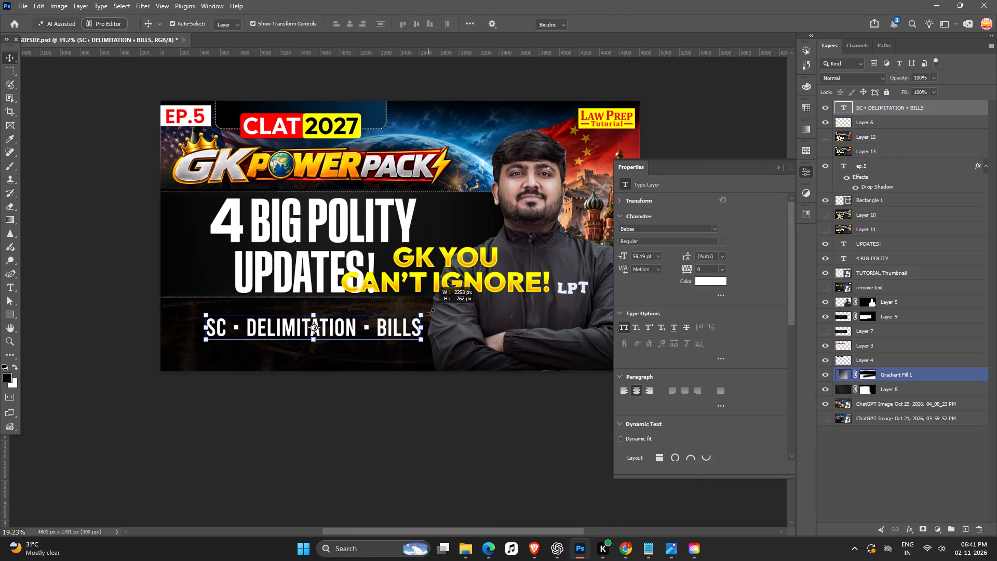
alt+drag(430, 312, 433, 311)
drag(414, 327, 399, 331)
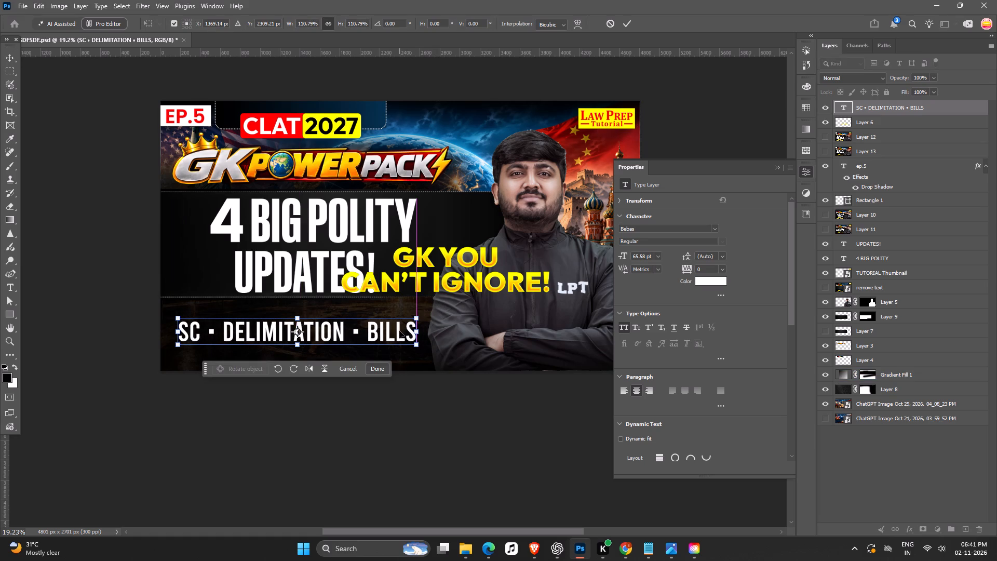
key(Return)
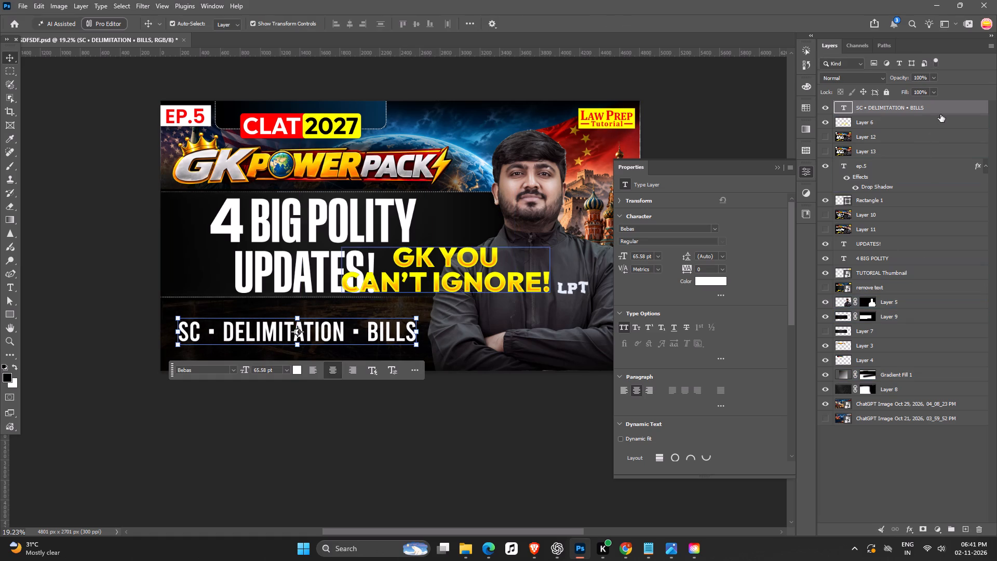
Add a Gradient Overlay to the "SC • DELIMITATION • BILLS" line with its first colour stop sampled from the yellow "GK YOU" text.
double_click(952, 106)
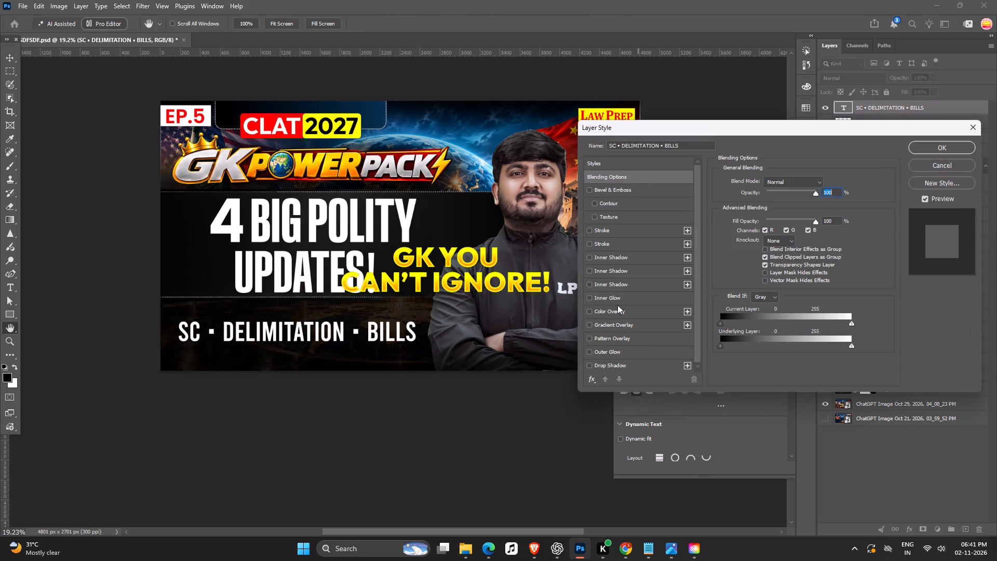
click(622, 324)
click(760, 207)
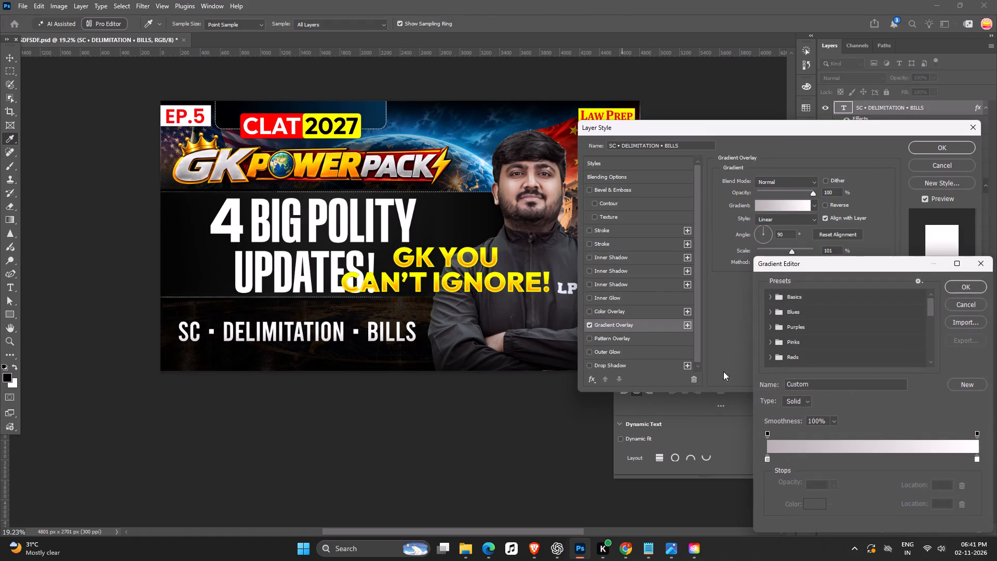
click(766, 460)
drag(766, 460, 753, 457)
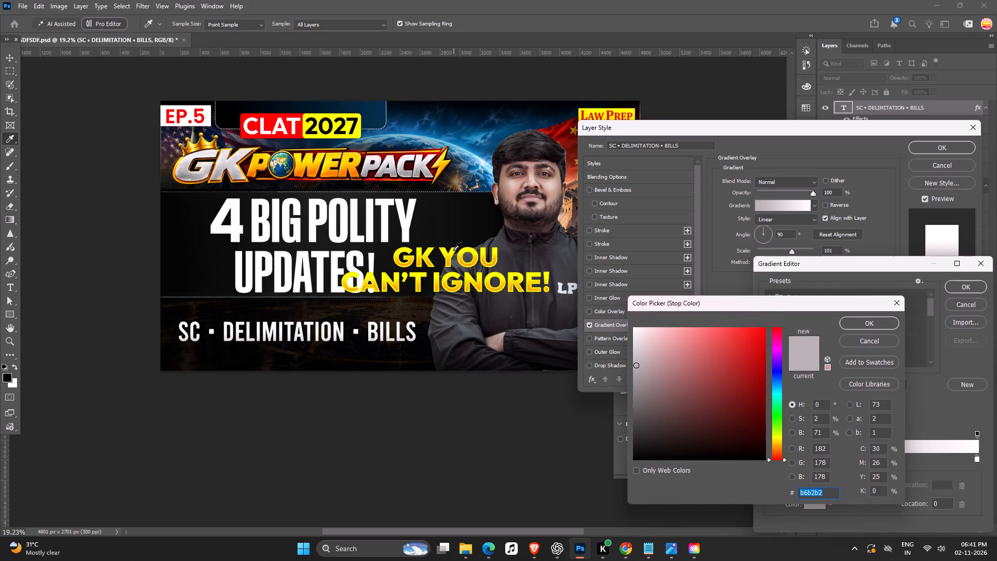
click(453, 250)
click(861, 324)
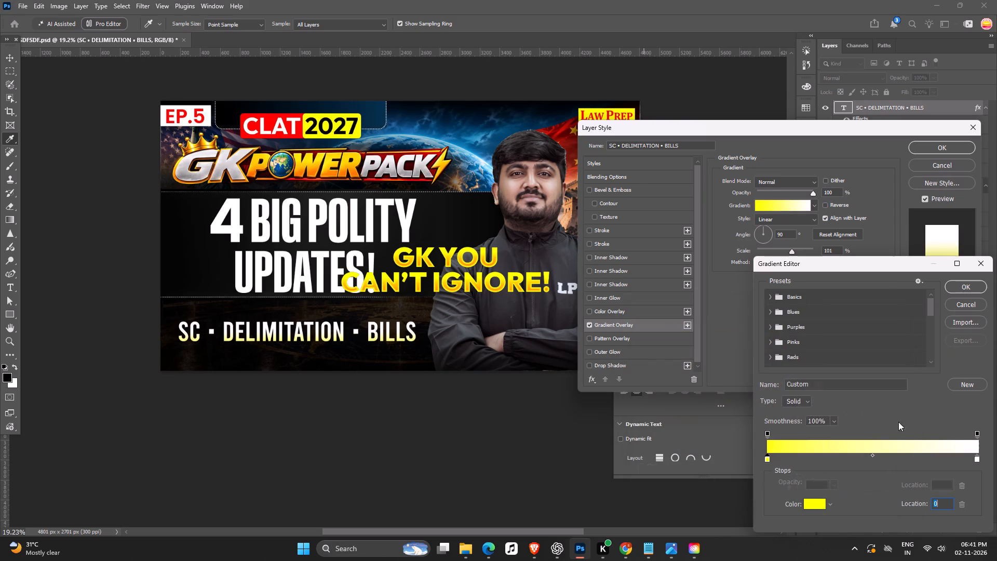
Set the subtitle gradient's end colour stop to orange-yellow ffbb01, sampled from the "GK YOU" text, and apply the Gradient Overlay.
click(976, 460)
drag(976, 460, 969, 460)
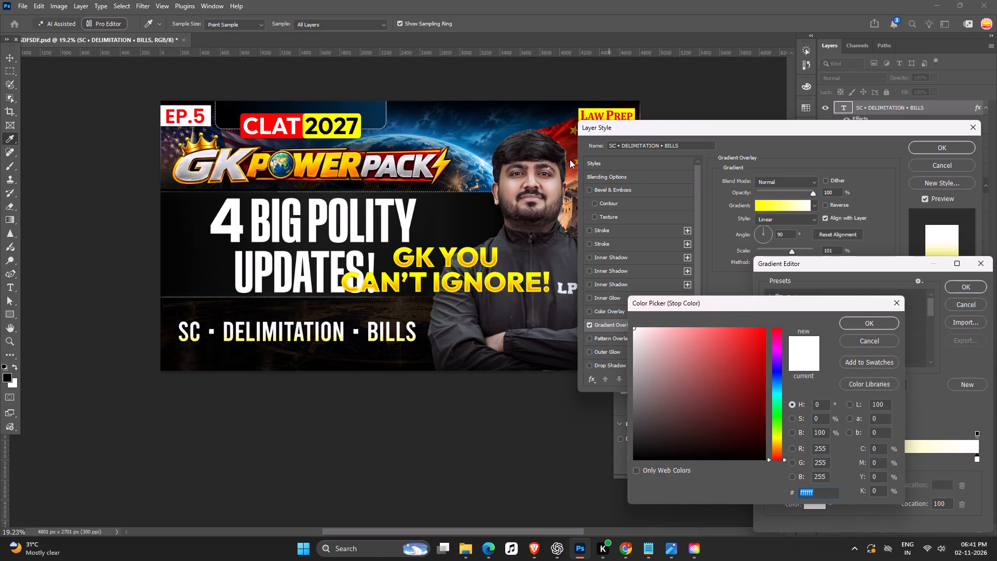
click(495, 258)
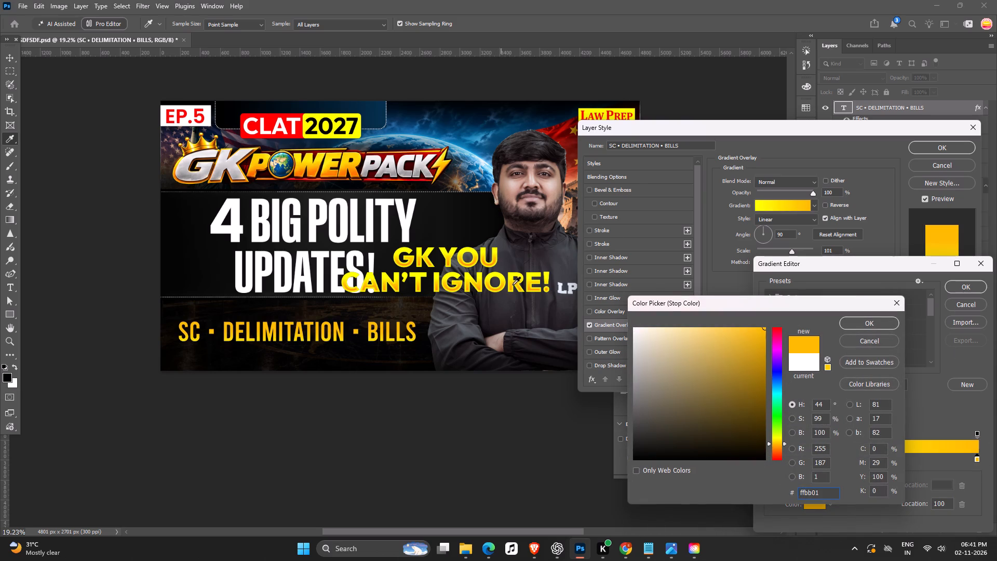
click(846, 318)
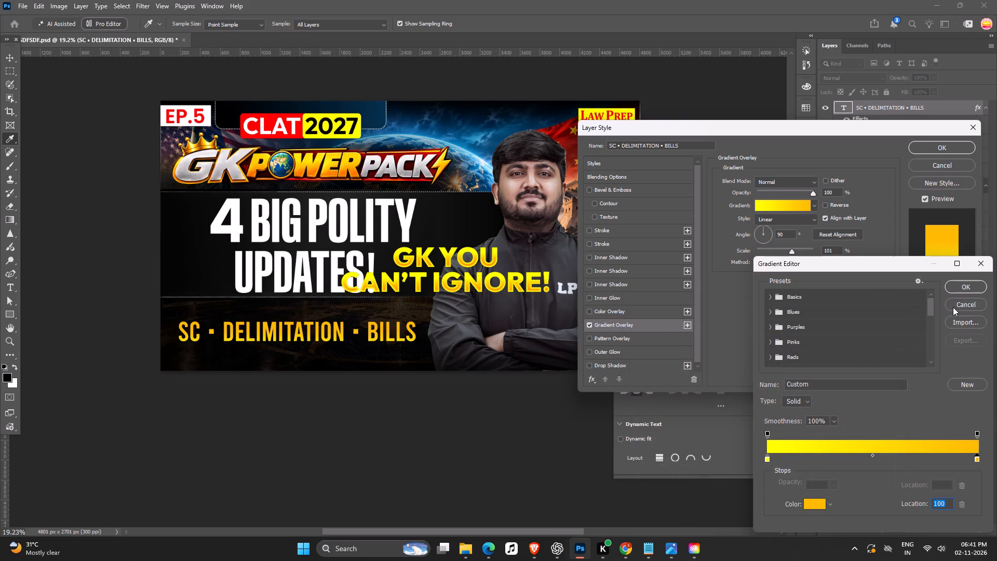
click(985, 283)
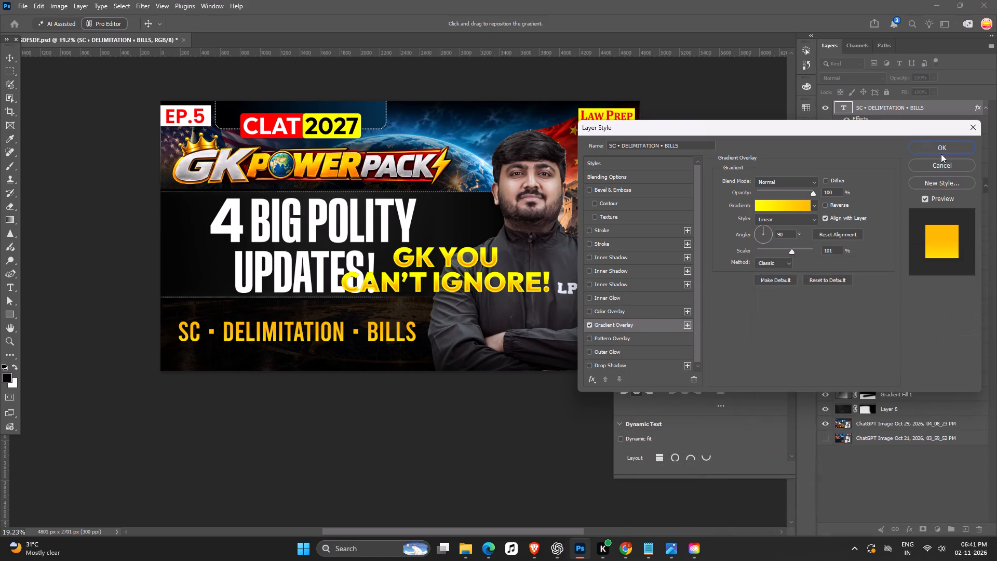
click(941, 154)
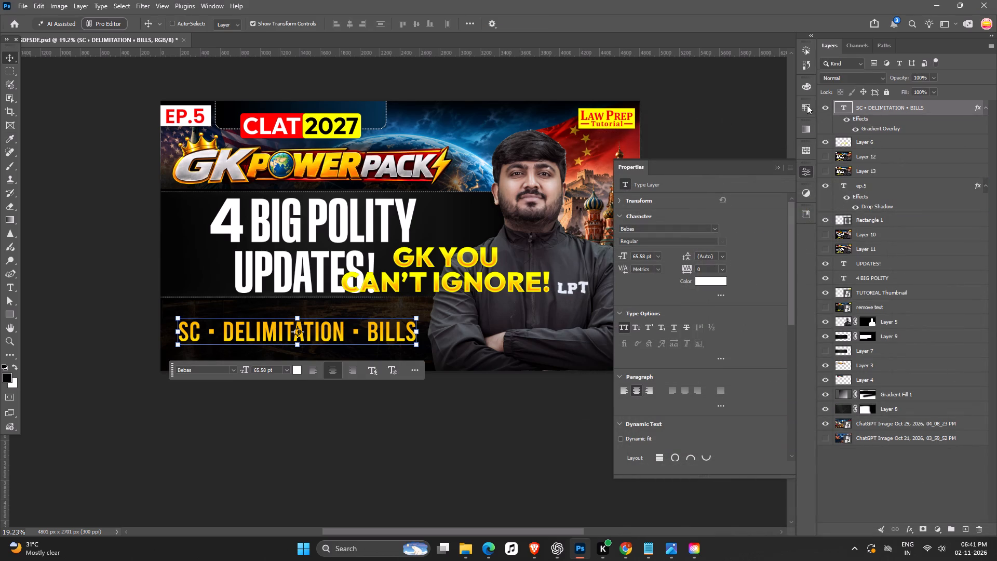
Close the GK Power Pack EP.5 thumbnail document.
key(ctrl+w)
click(497, 205)
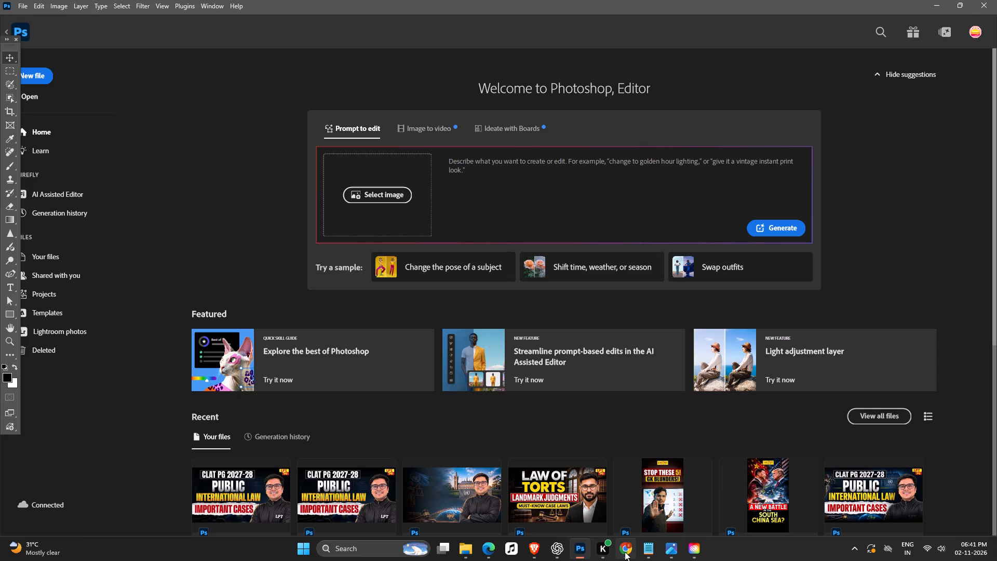
Switch to the LPT Design Sheet in Chrome and capture a screen snip of the Gk Powerpack row, from series name through drive link.
click(625, 552)
click(261, 432)
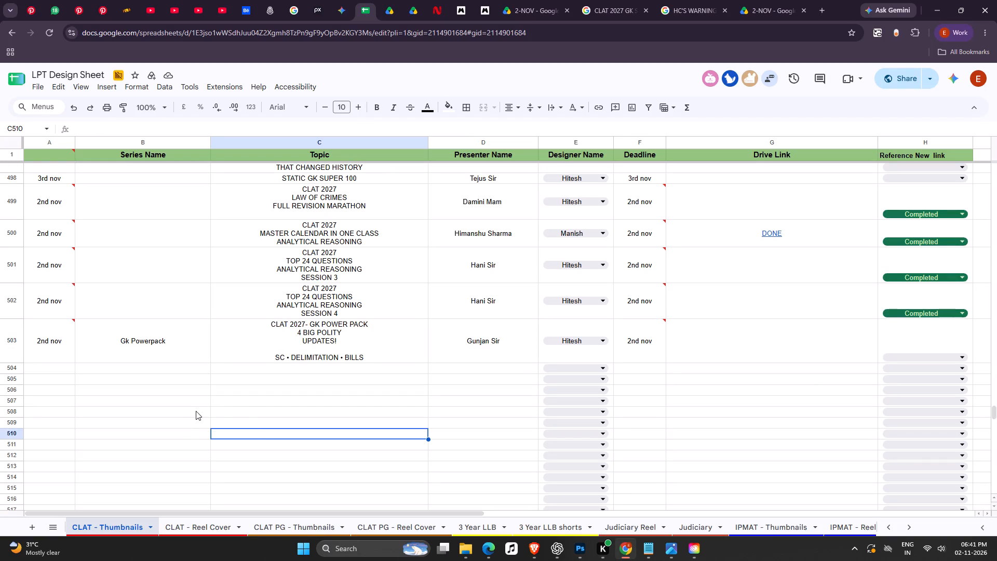
key(shift+super+s)
drag(75, 318, 883, 376)
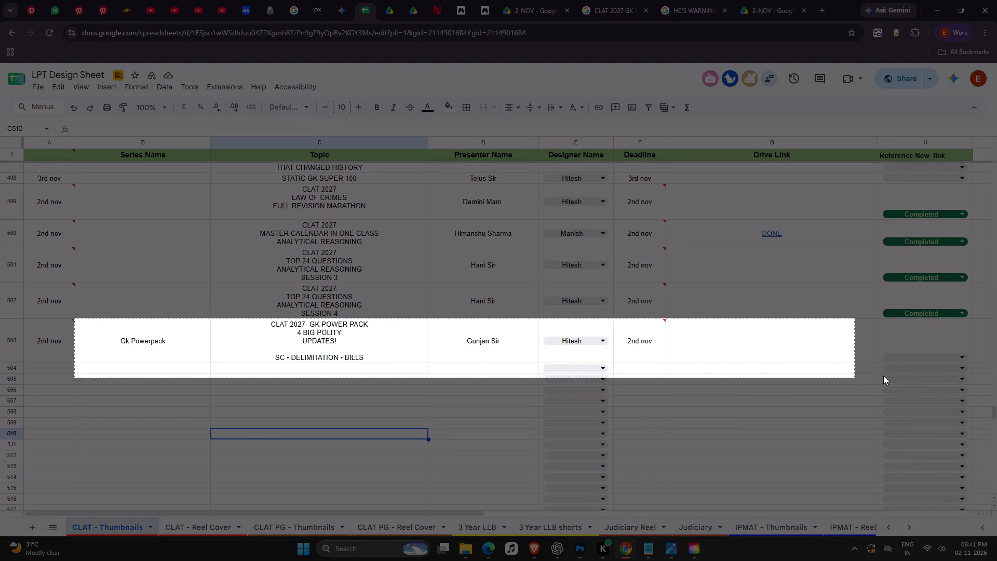
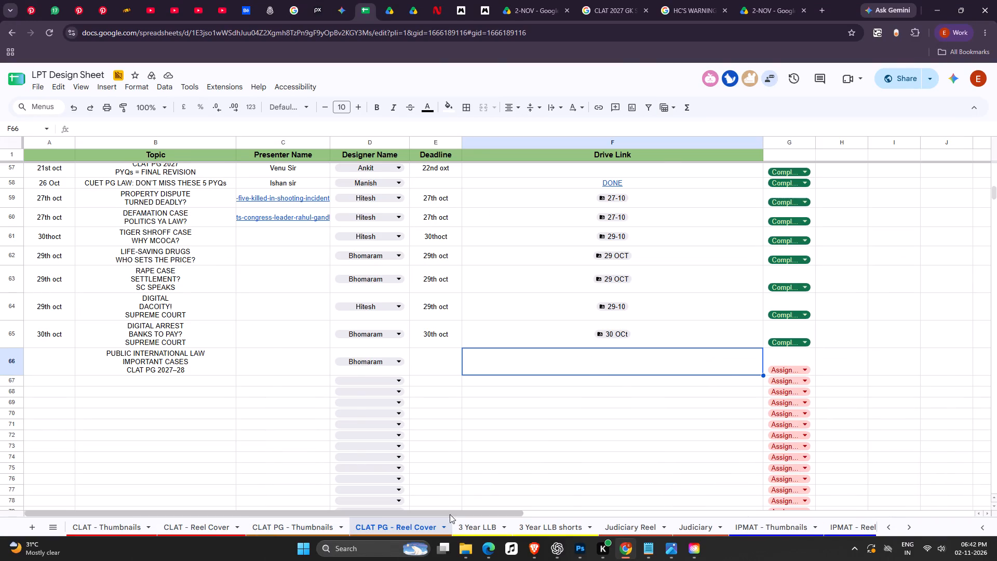
Find the open ILLEGAL CUSTODY entry of 2 Nov on the Judiciary Reel sheet and enter "pending" in its drive link cell.
click(473, 530)
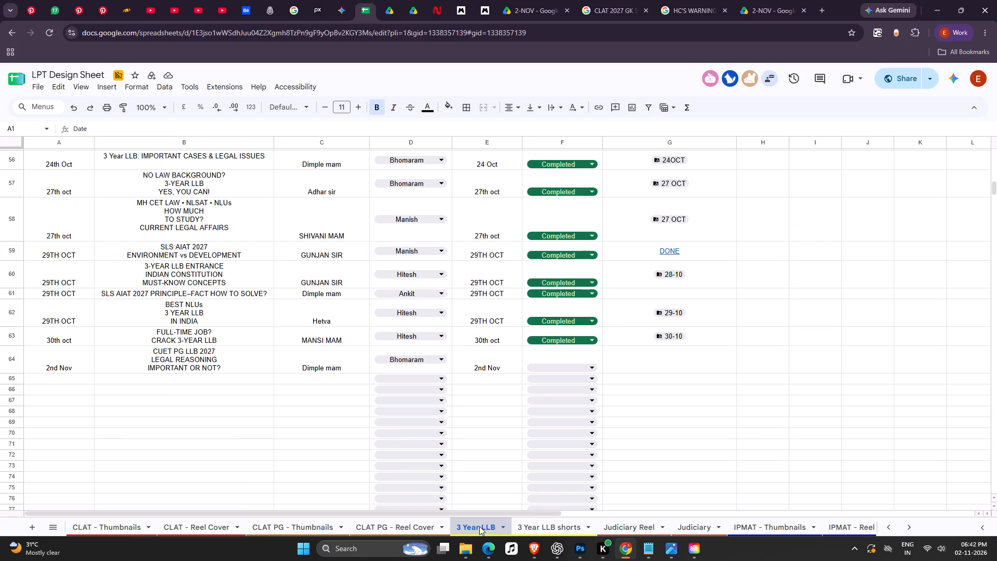
click(544, 530)
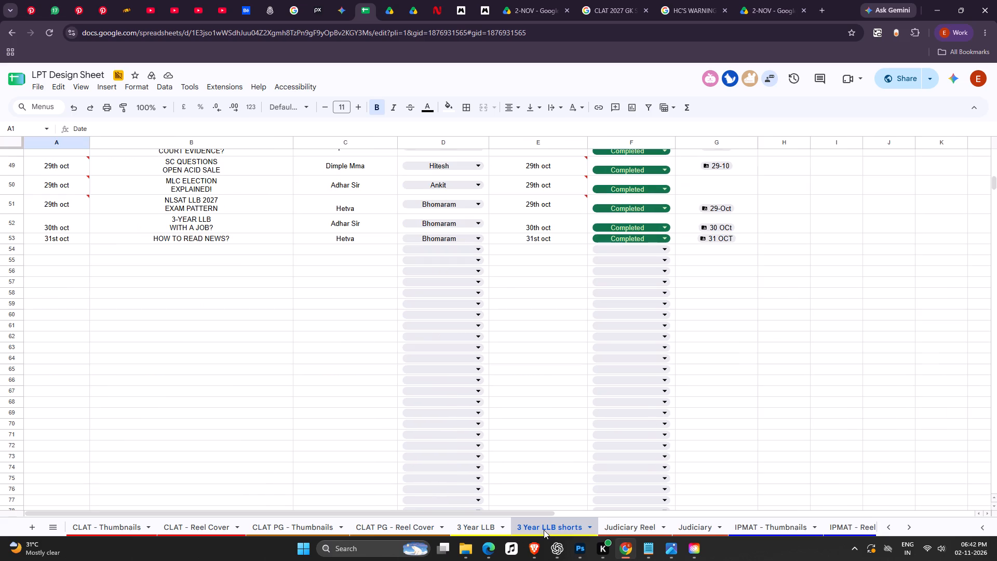
click(623, 533)
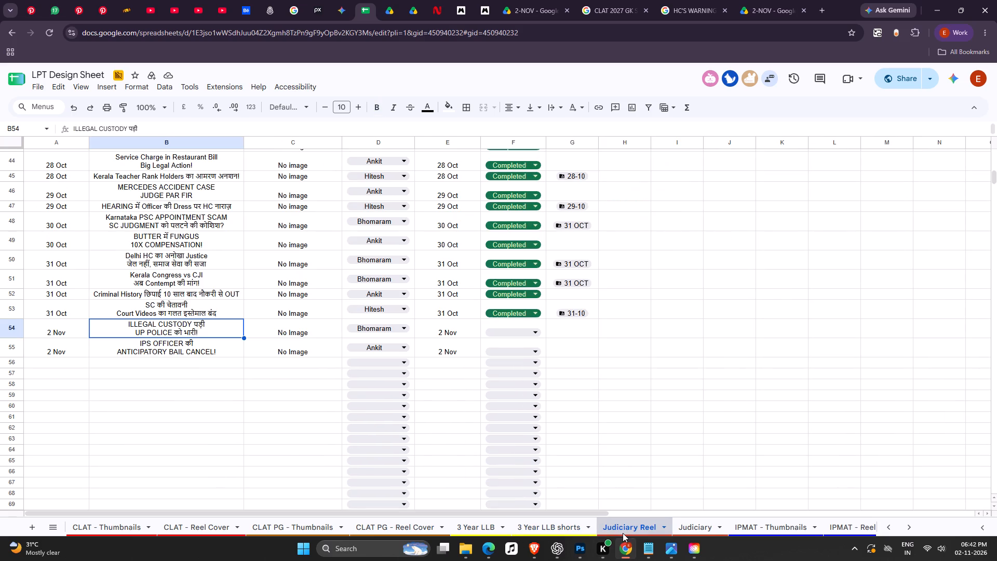
click(695, 527)
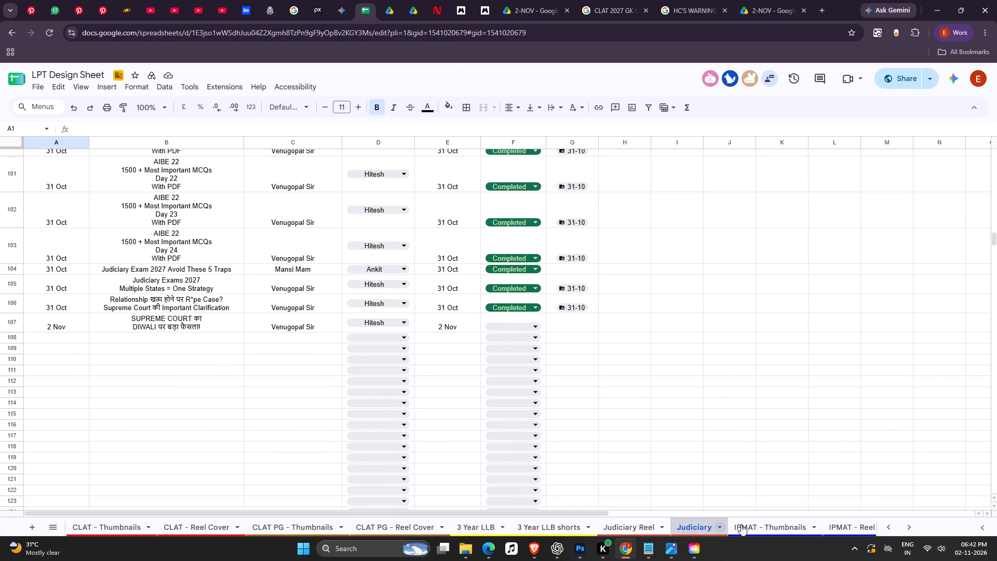
click(747, 524)
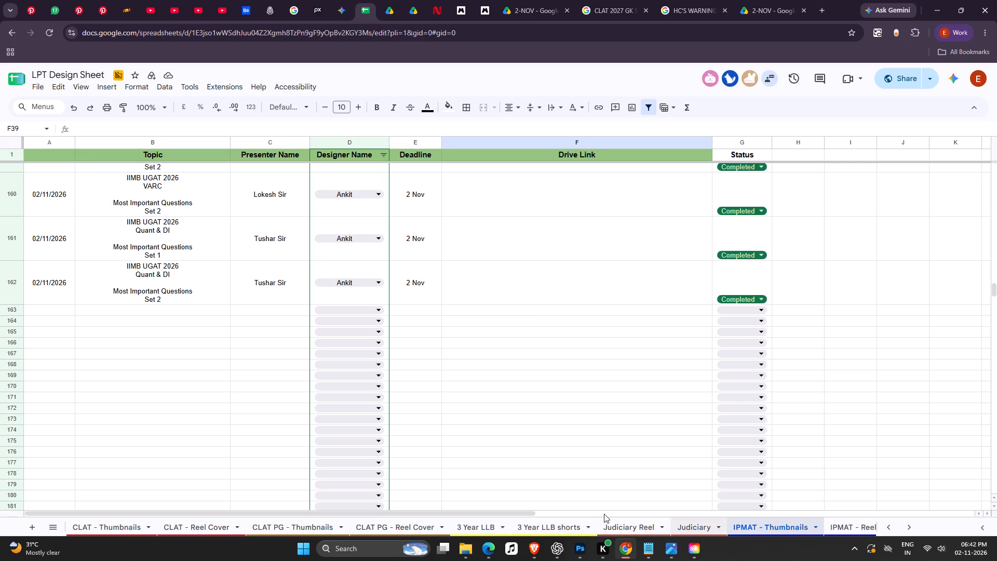
click(654, 522)
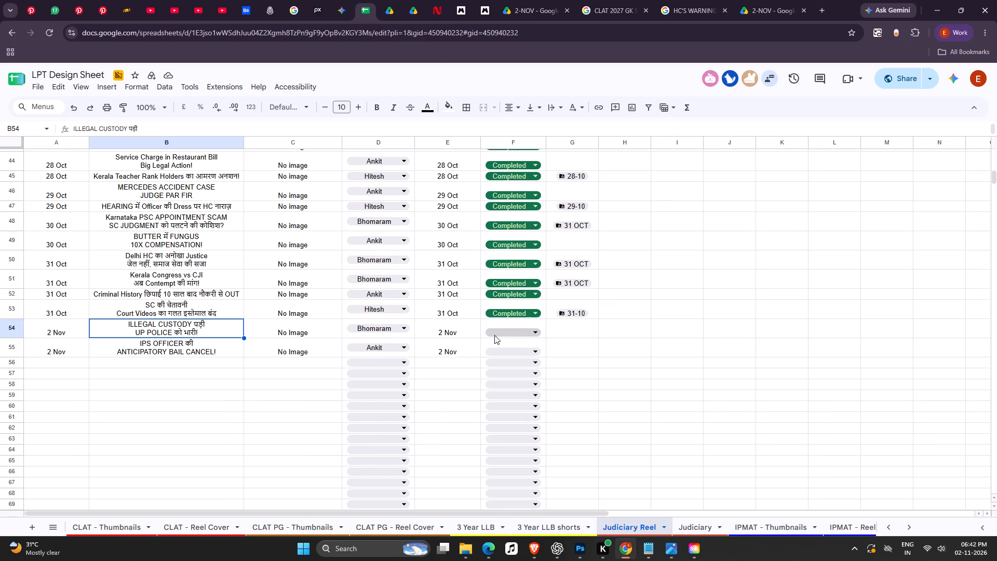
click(514, 333)
double_click(572, 327)
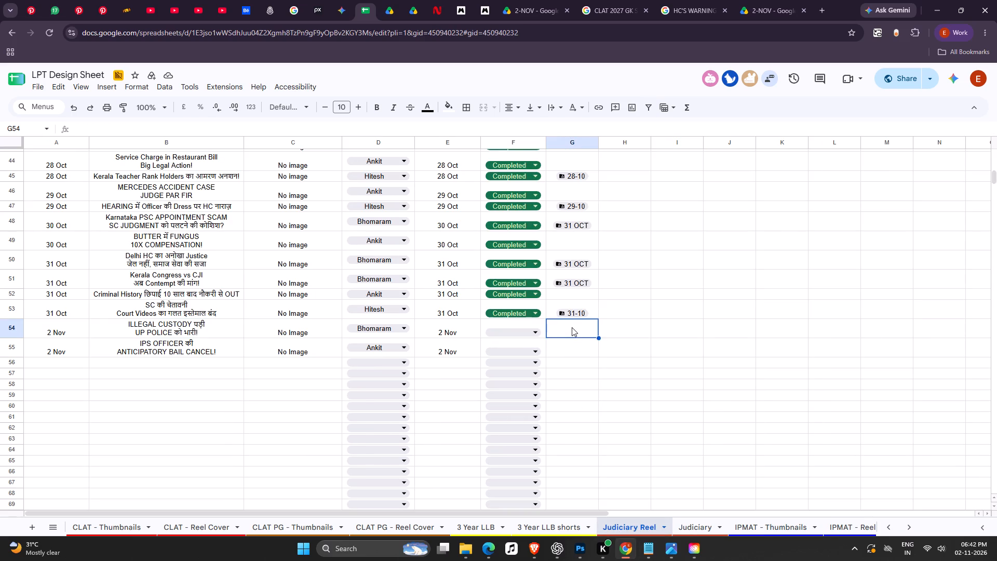
text(pan)
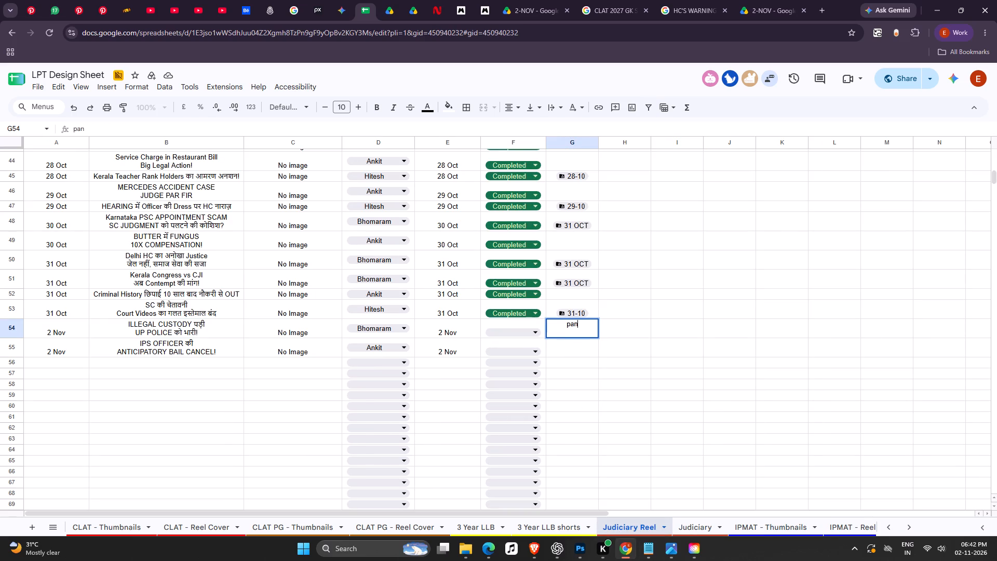
key(BackSpace)
key(BackSpace)
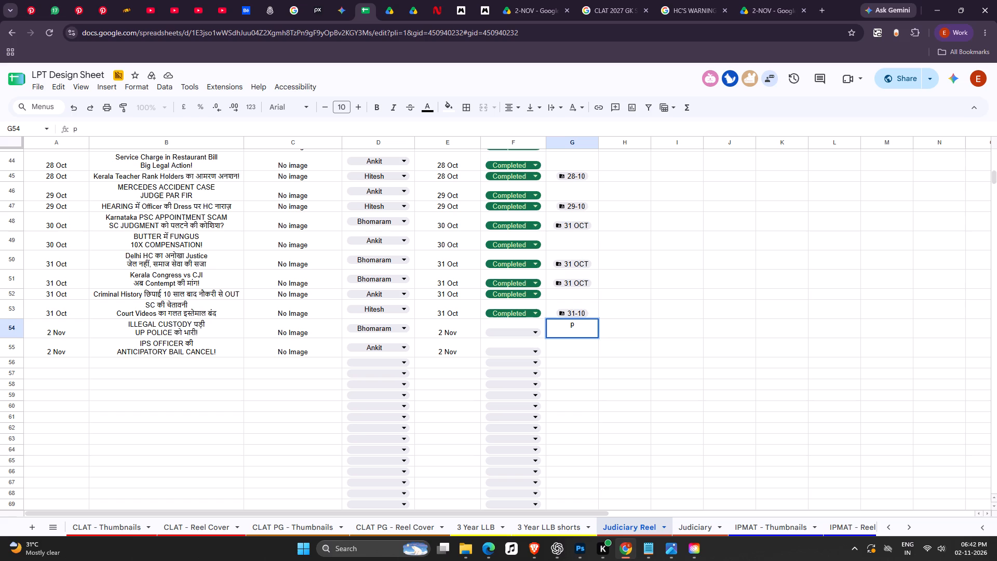
text(en)
text(ding)
Look up the copied word "pending" on Google to check its spelling in the dictionary entry, and return to the LPT Design Sheet.
drag(556, 325, 595, 325)
key(ctrl+c)
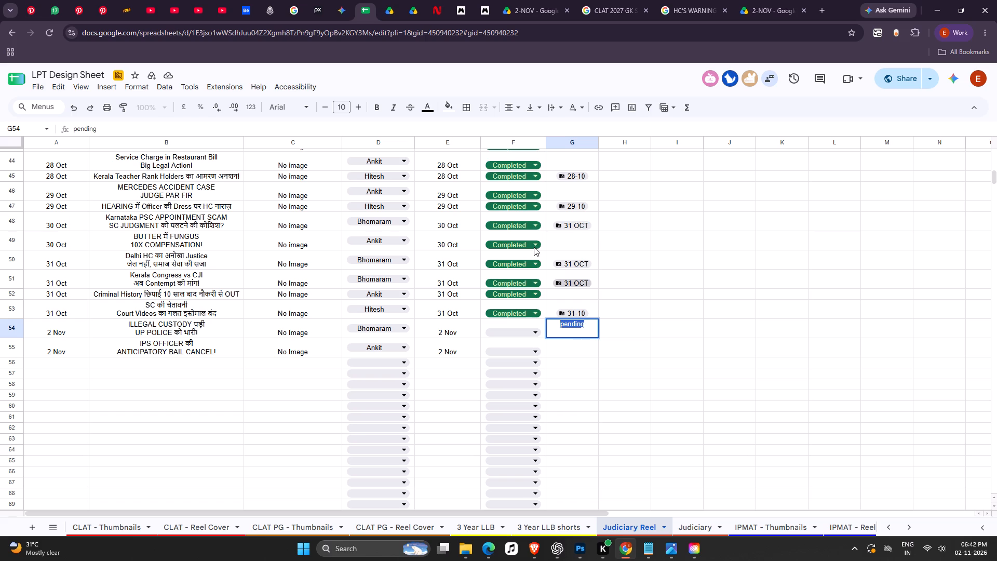
key(ctrl+c)
click(622, 3)
click(562, 85)
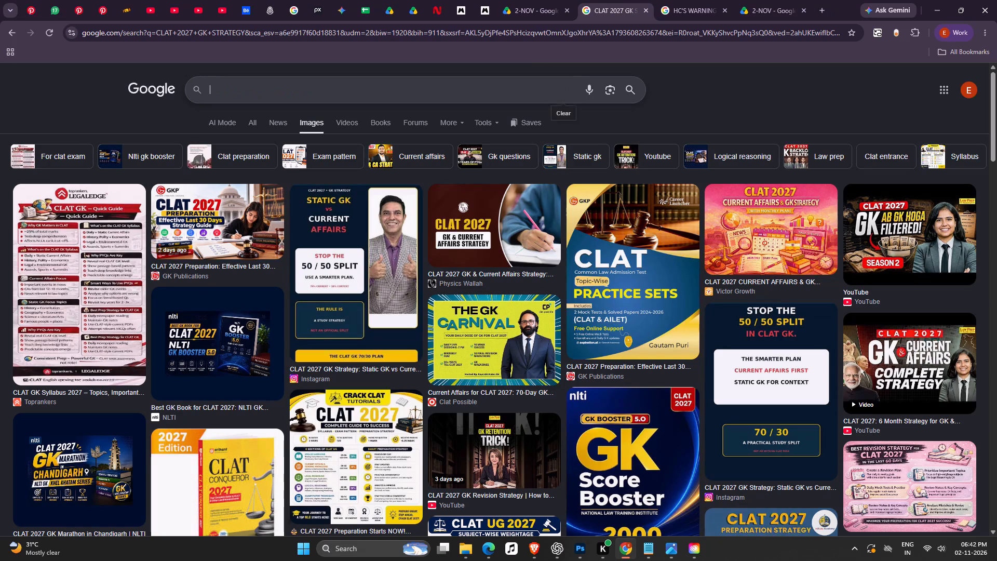
key(ctrl+v)
key(Return)
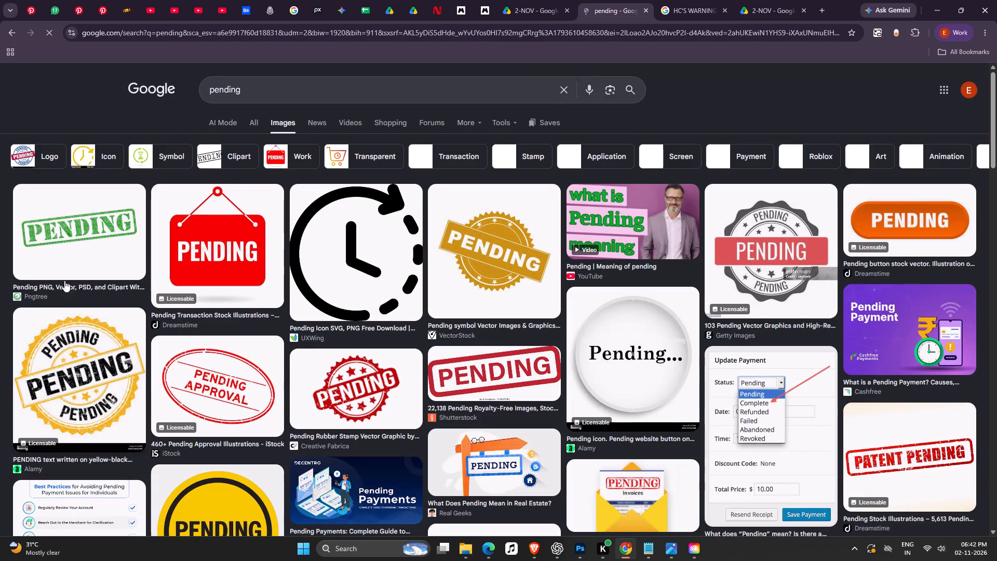
click(250, 123)
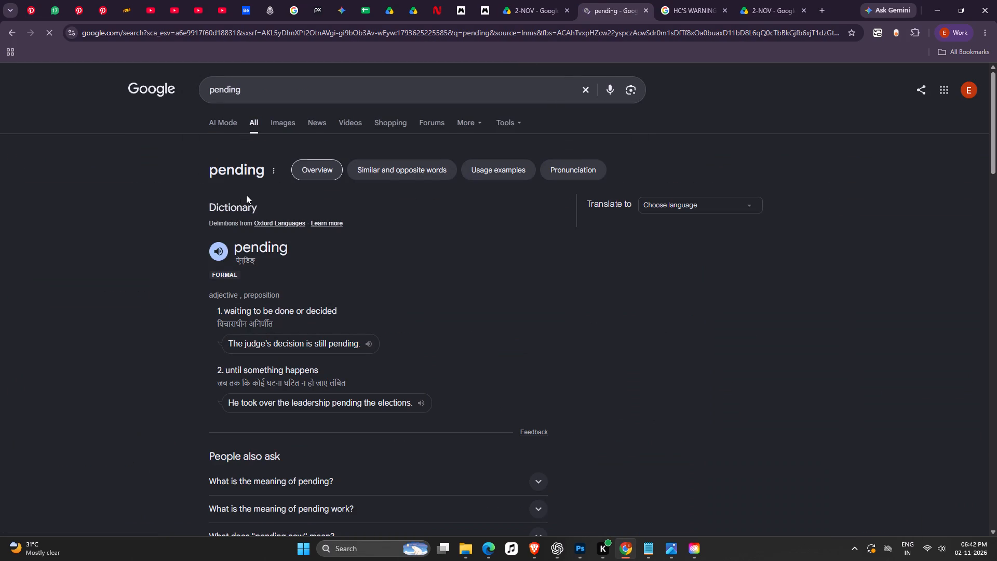
drag(235, 247, 314, 248)
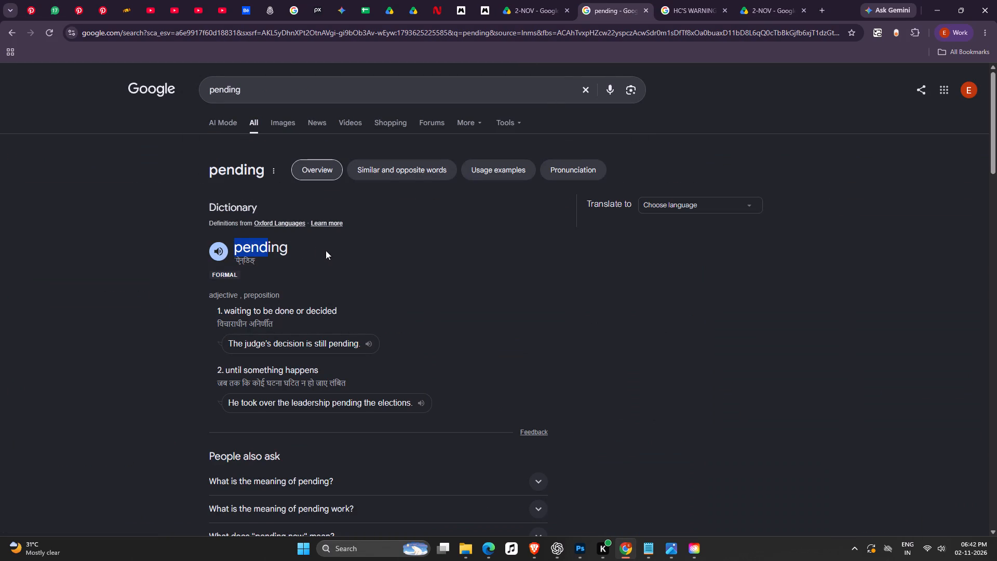